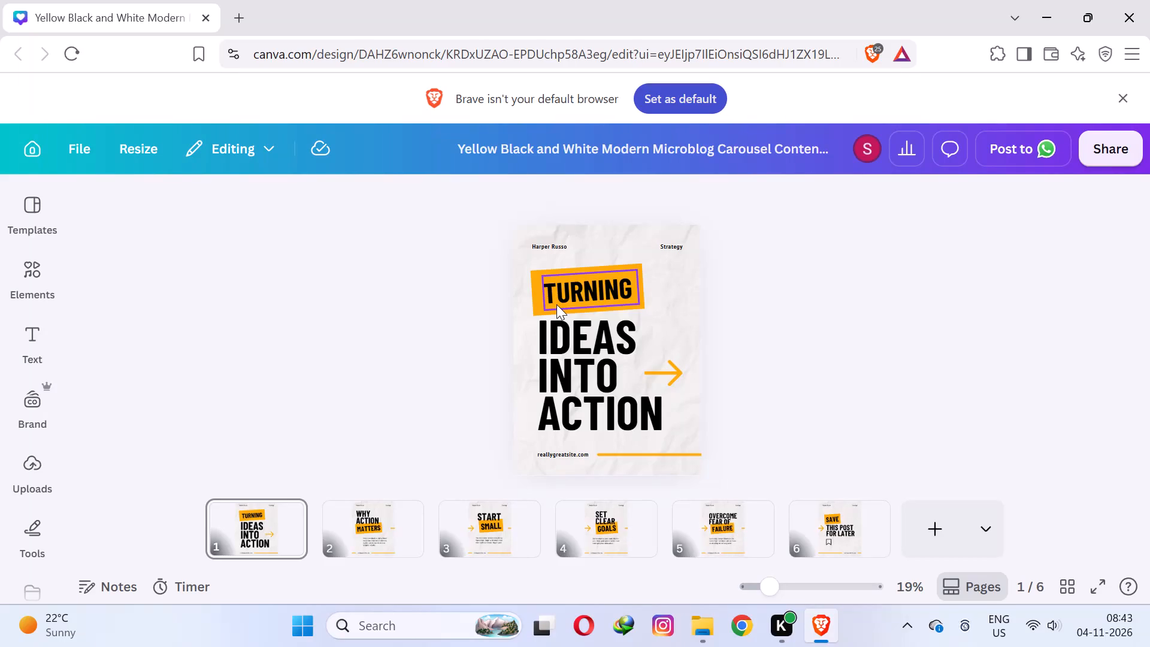
Replace the author name in the header of page 1 with "sahil".
triple_click(555, 245)
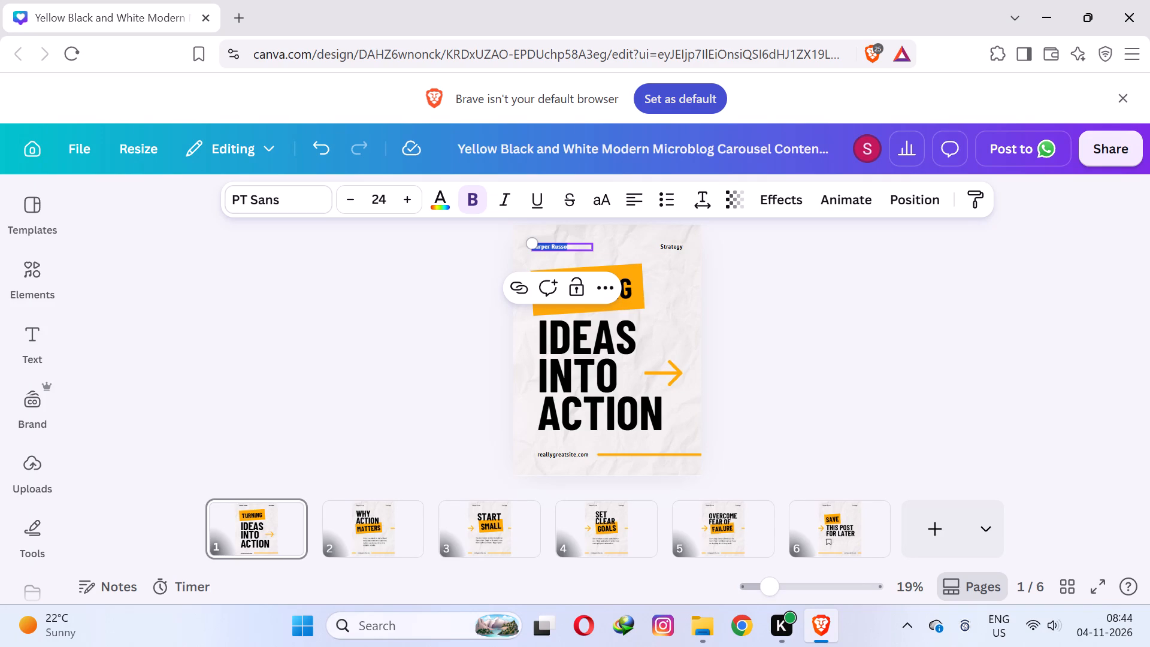
type("sahil")
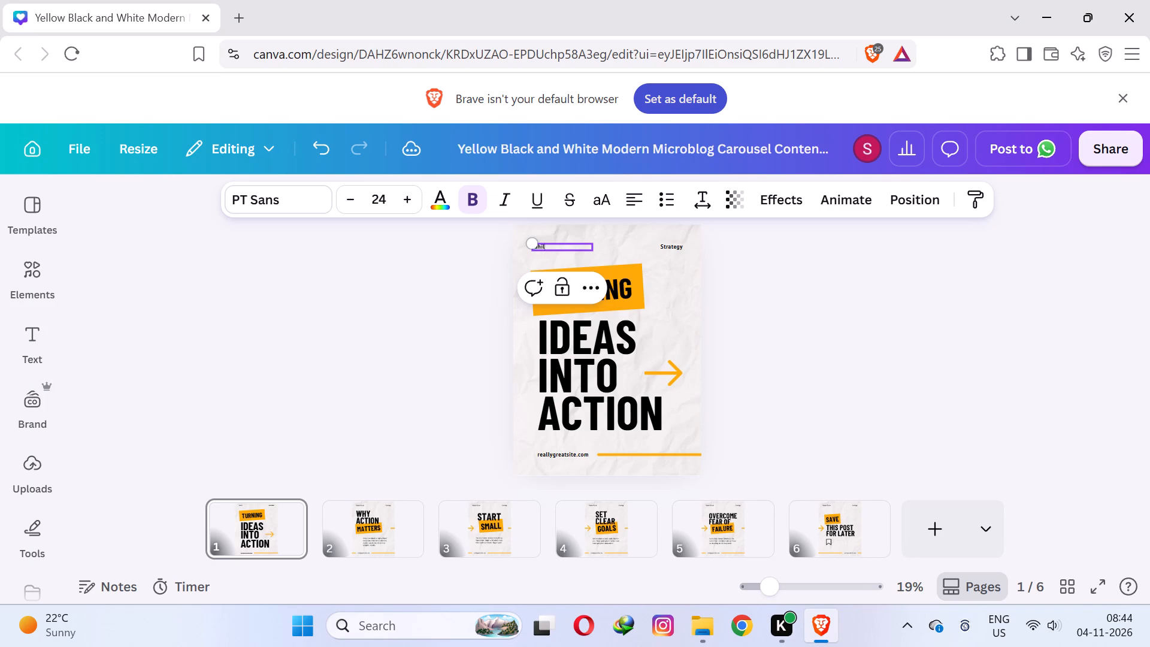
left_click(775, 290)
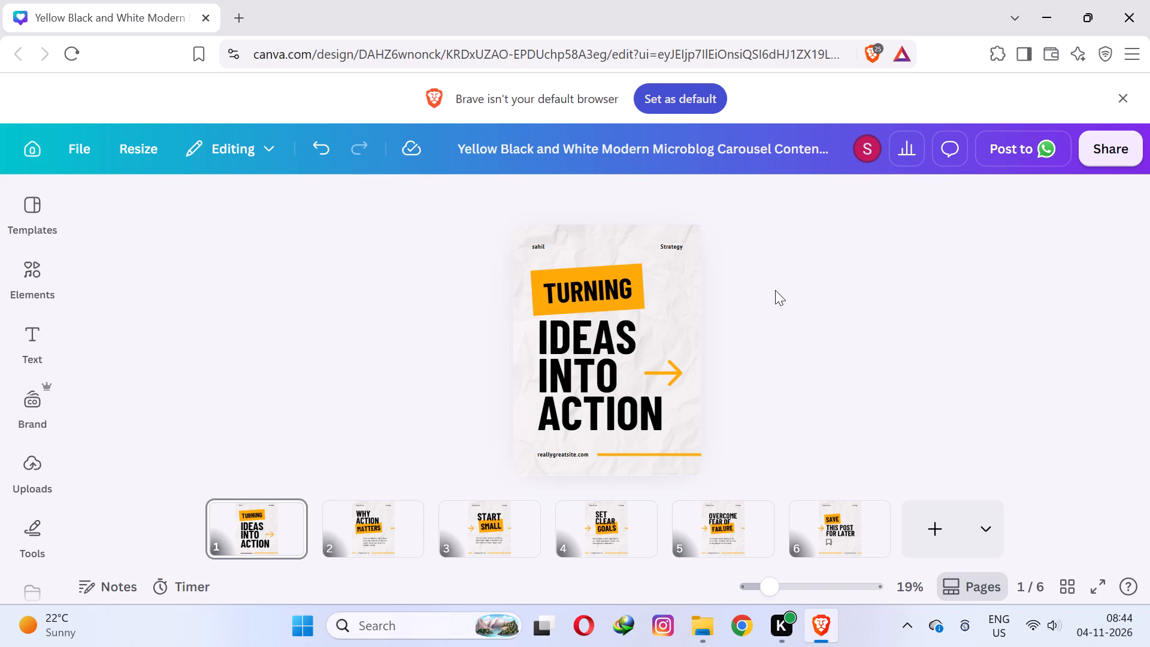
Replace the "Strategy" header label on page 1 with "masterclass".
left_click(675, 250)
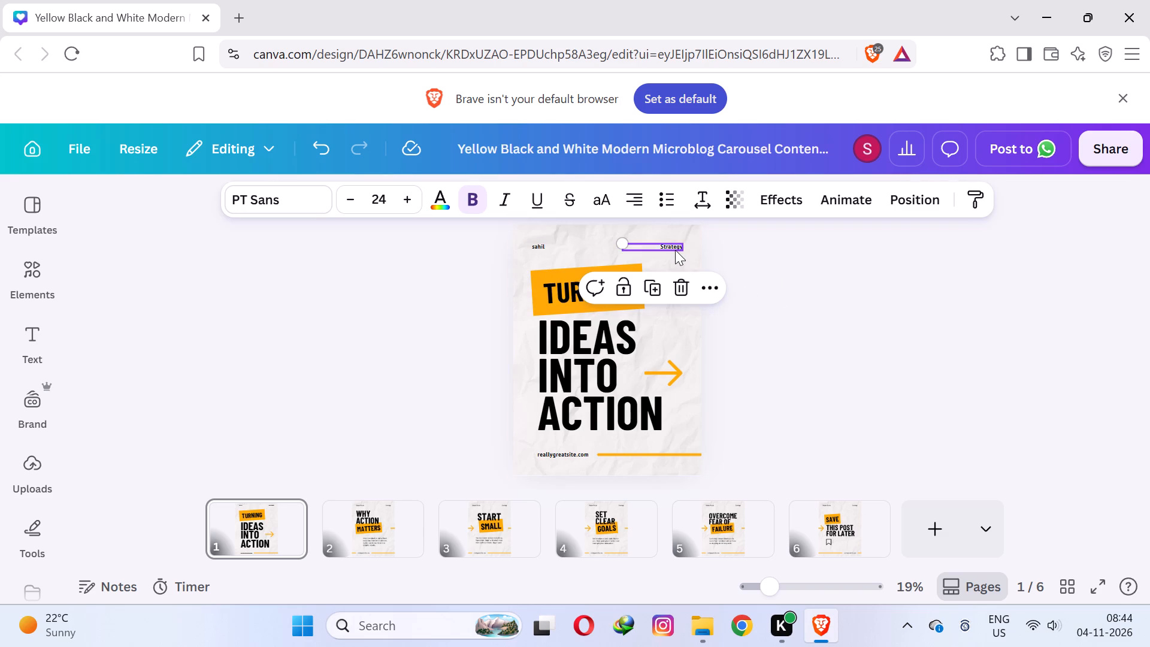
triple_click(675, 250)
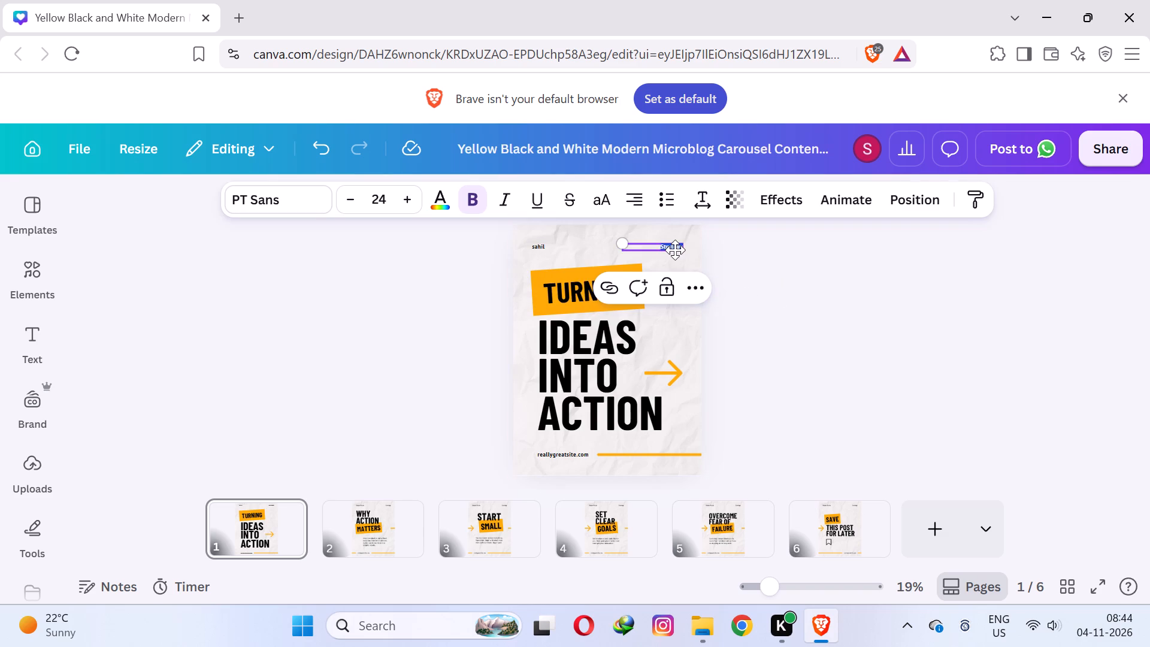
triple_click(666, 245)
type("mas")
type("ter")
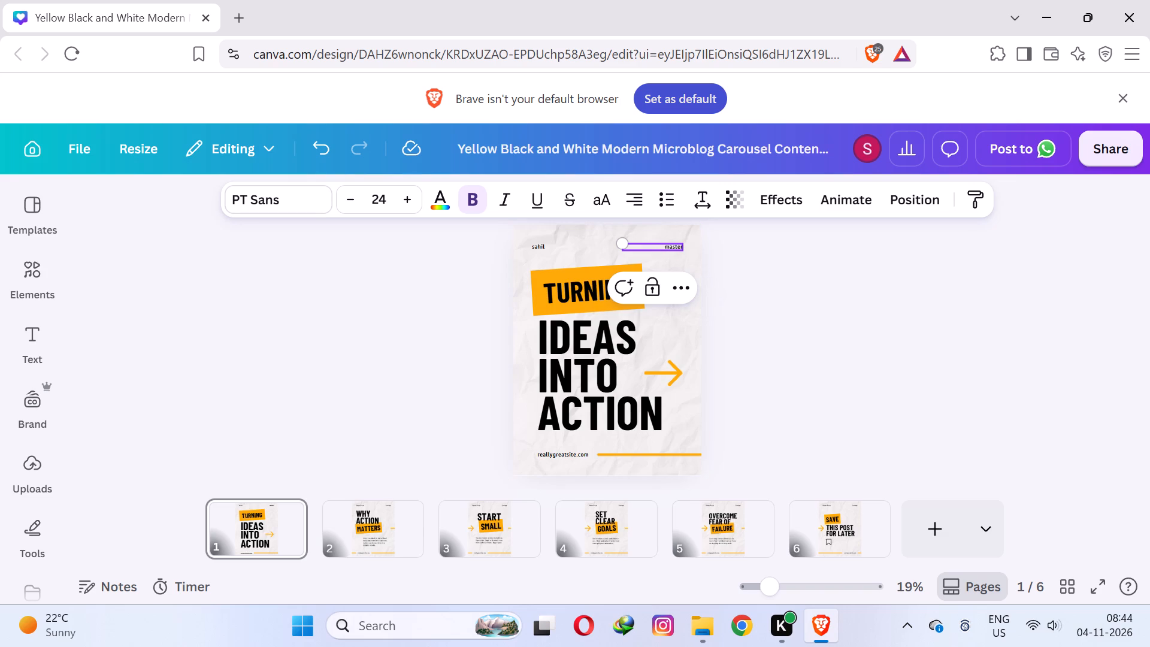
key("space")
key("backslash")
type("class")
key("BackSpace")
key("BackSpace")
key("BackSpace")
key("BackSpace")
key("BackSpace")
key("BackSpace")
key("c")
key("BackSpace")
key("BackSpace")
type("c;")
key("BackSpace")
type("lass")
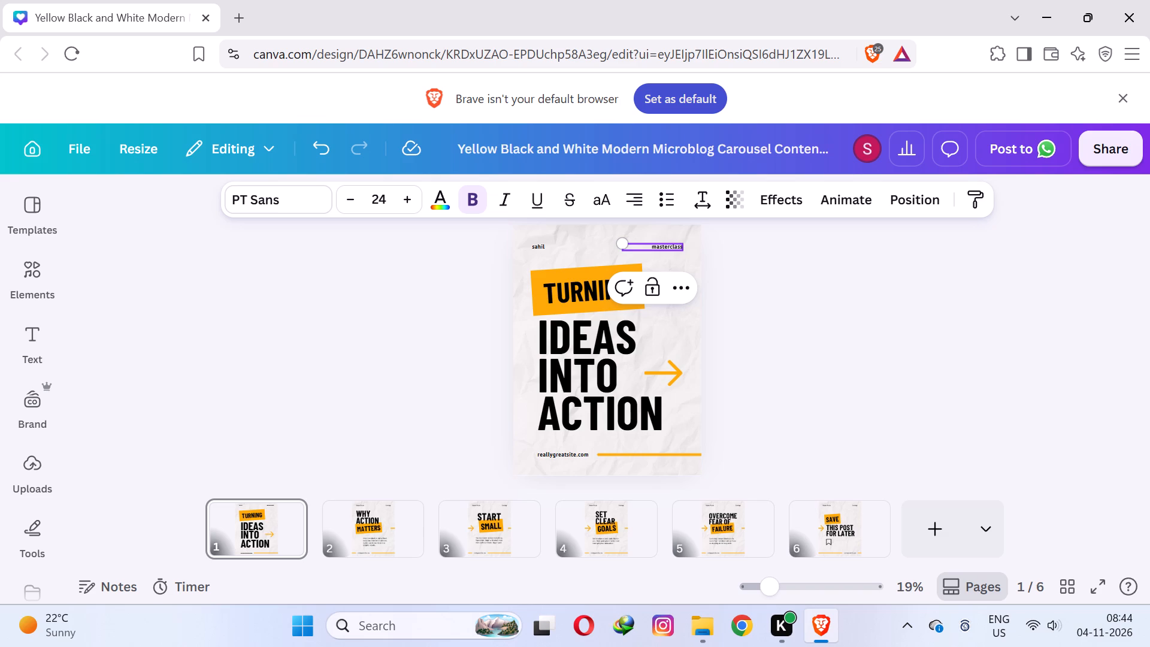
left_click(737, 244)
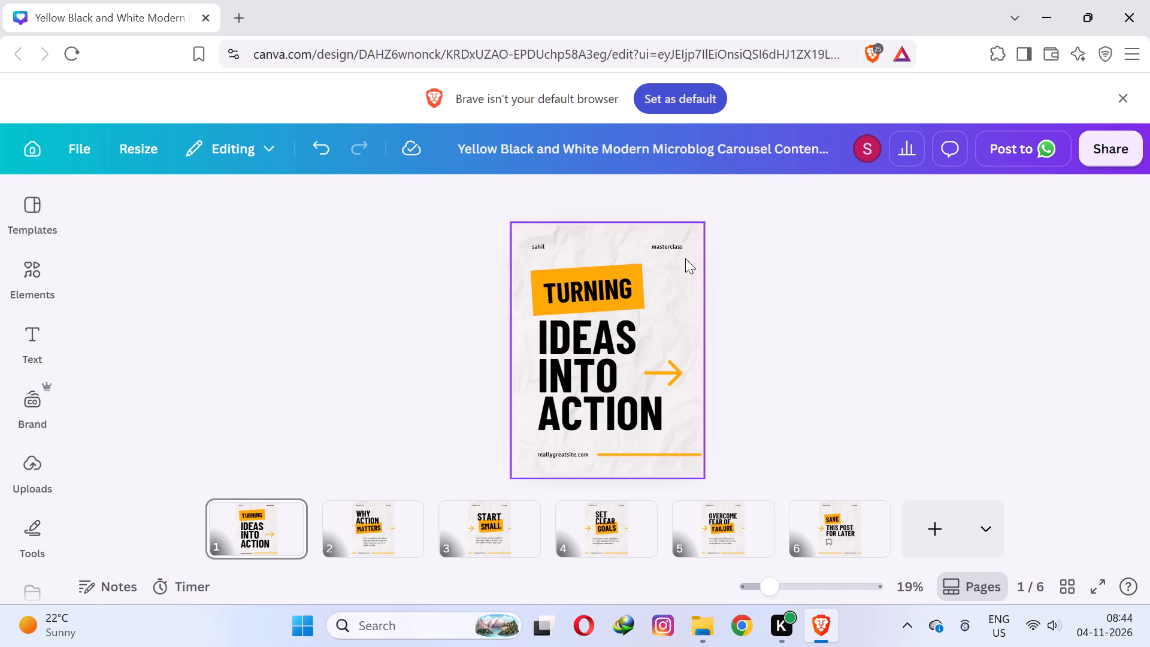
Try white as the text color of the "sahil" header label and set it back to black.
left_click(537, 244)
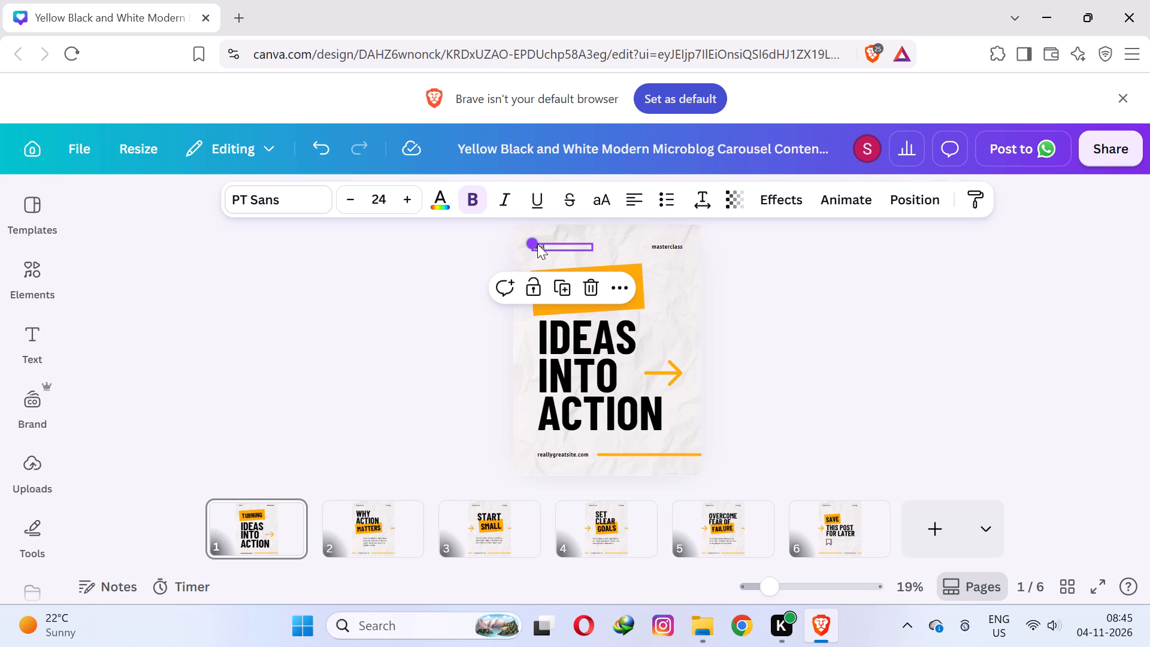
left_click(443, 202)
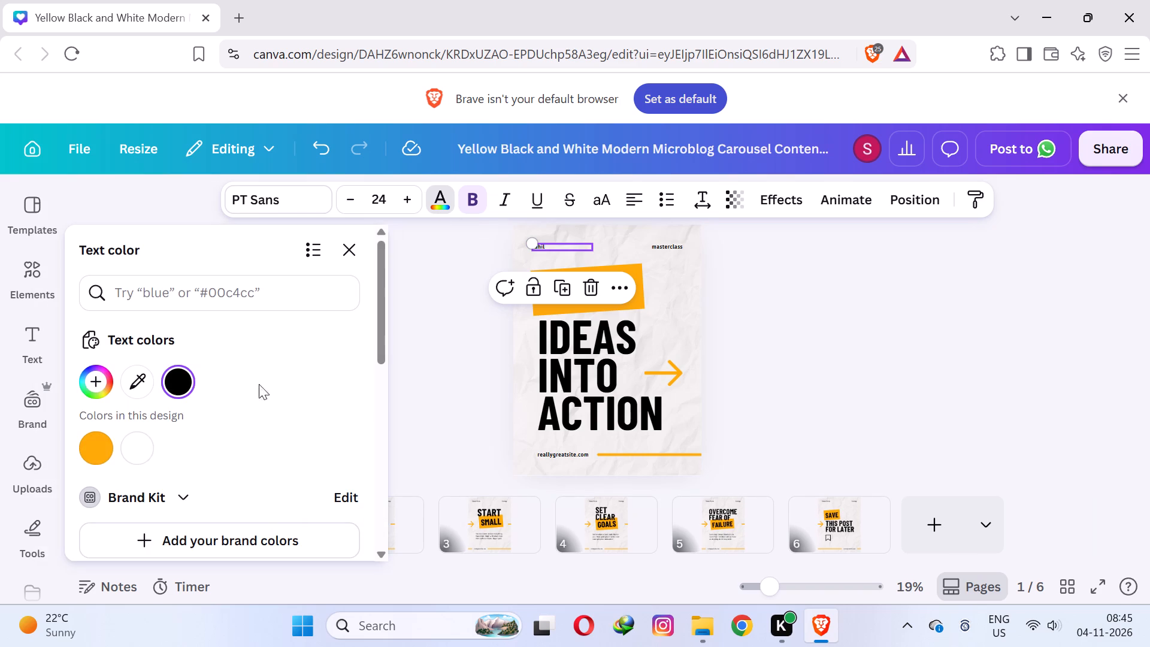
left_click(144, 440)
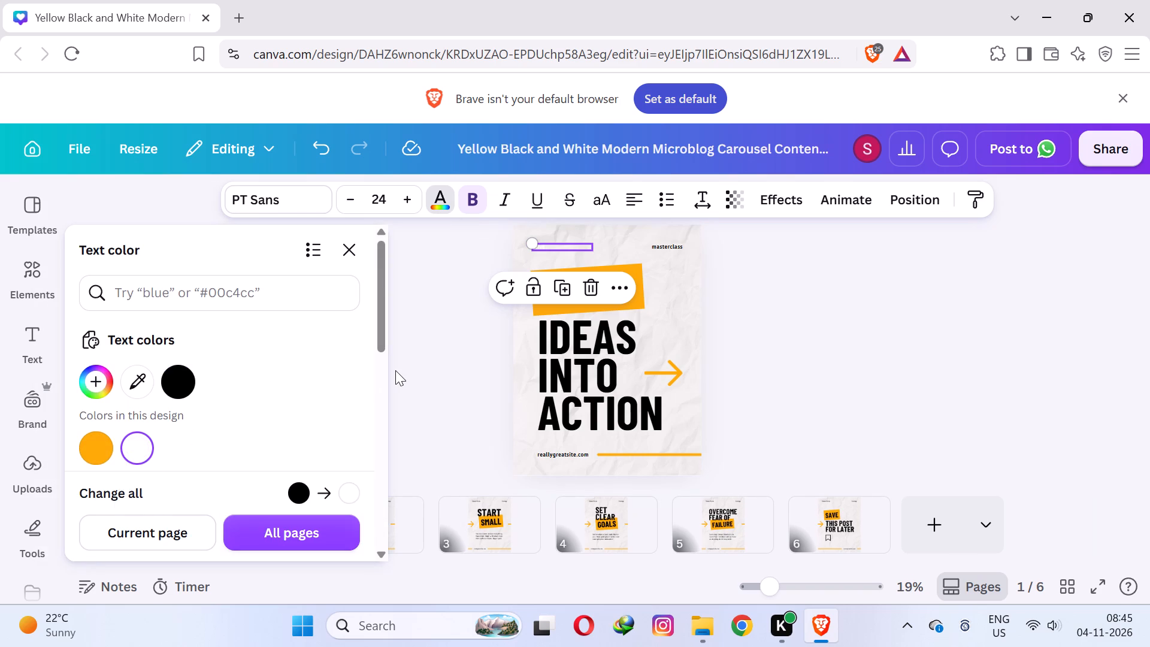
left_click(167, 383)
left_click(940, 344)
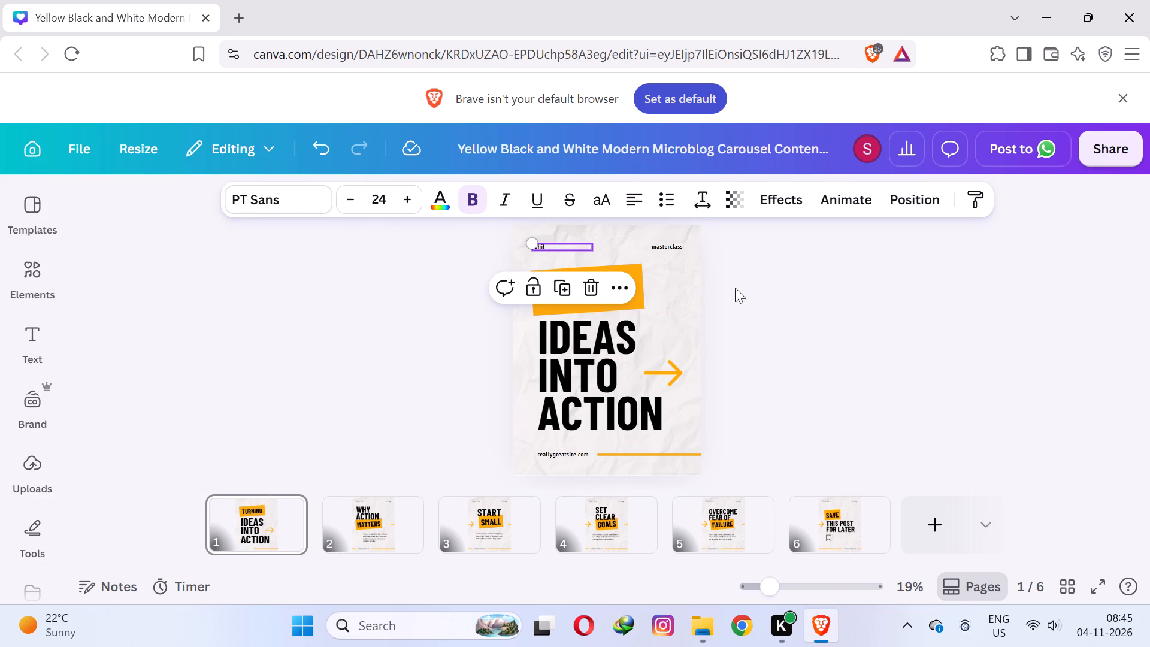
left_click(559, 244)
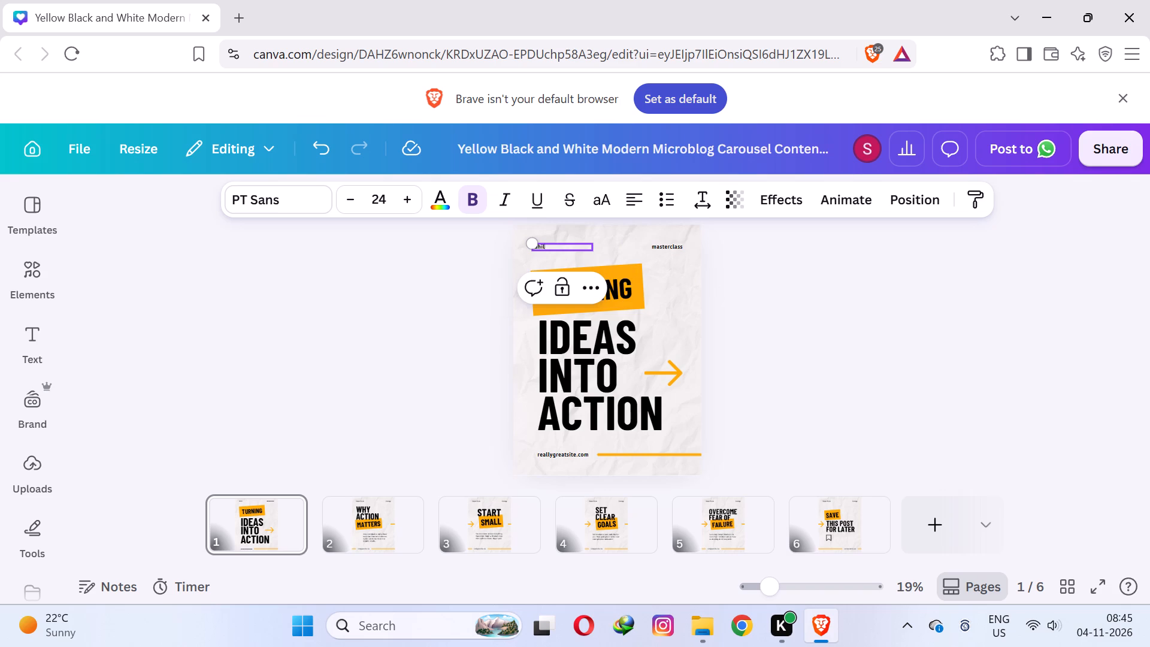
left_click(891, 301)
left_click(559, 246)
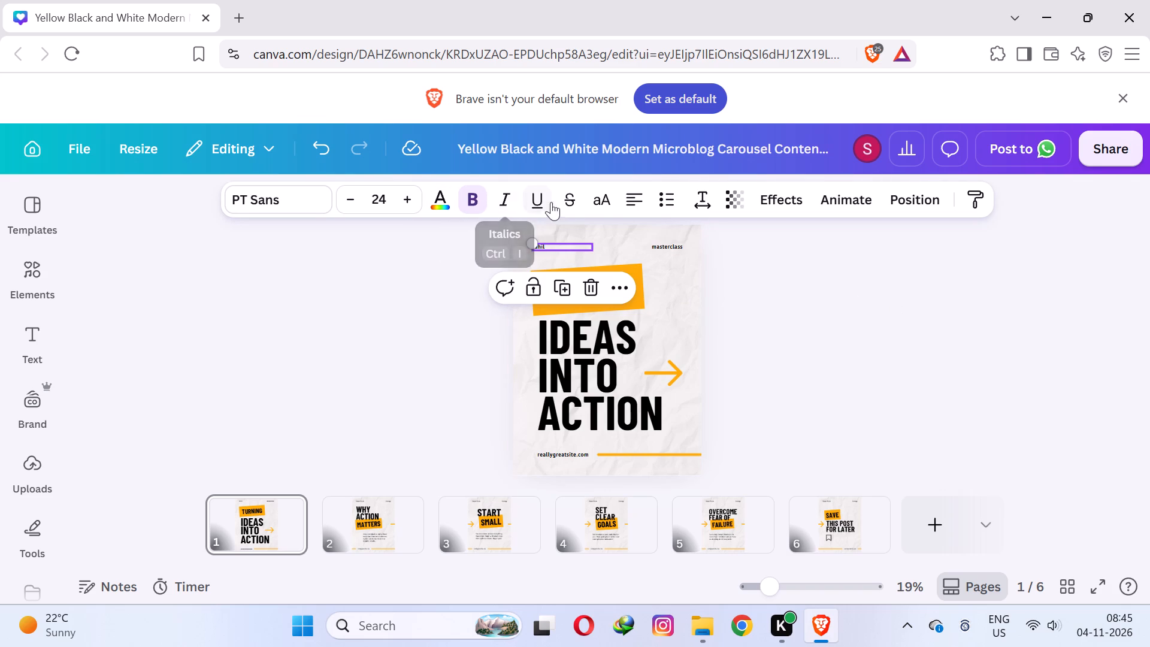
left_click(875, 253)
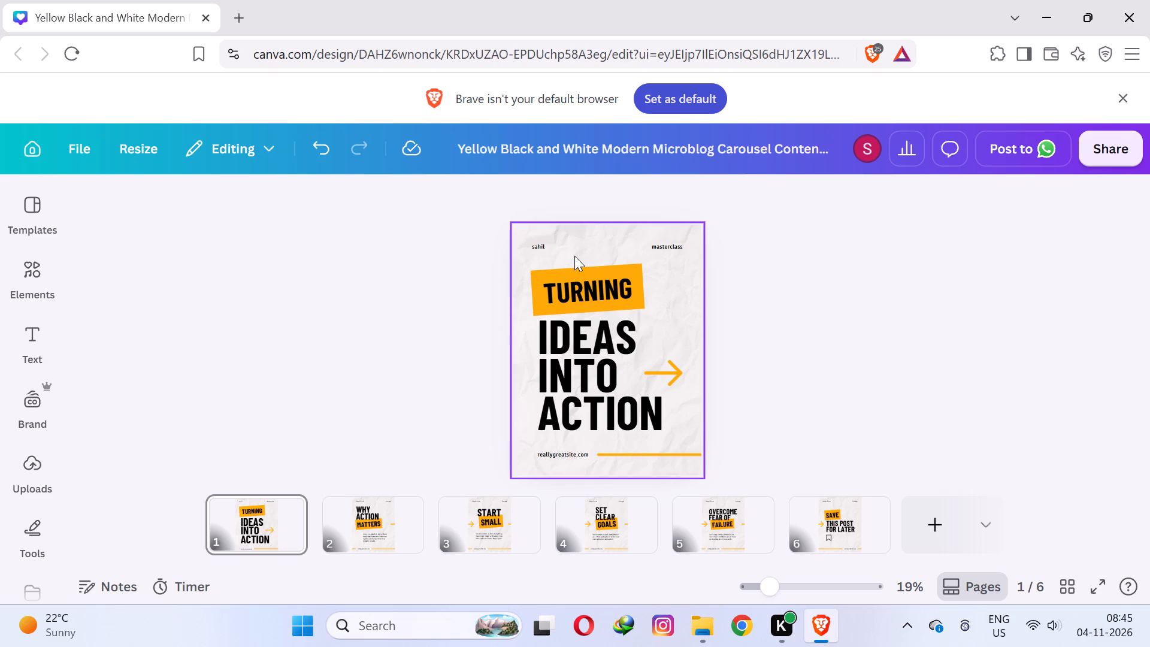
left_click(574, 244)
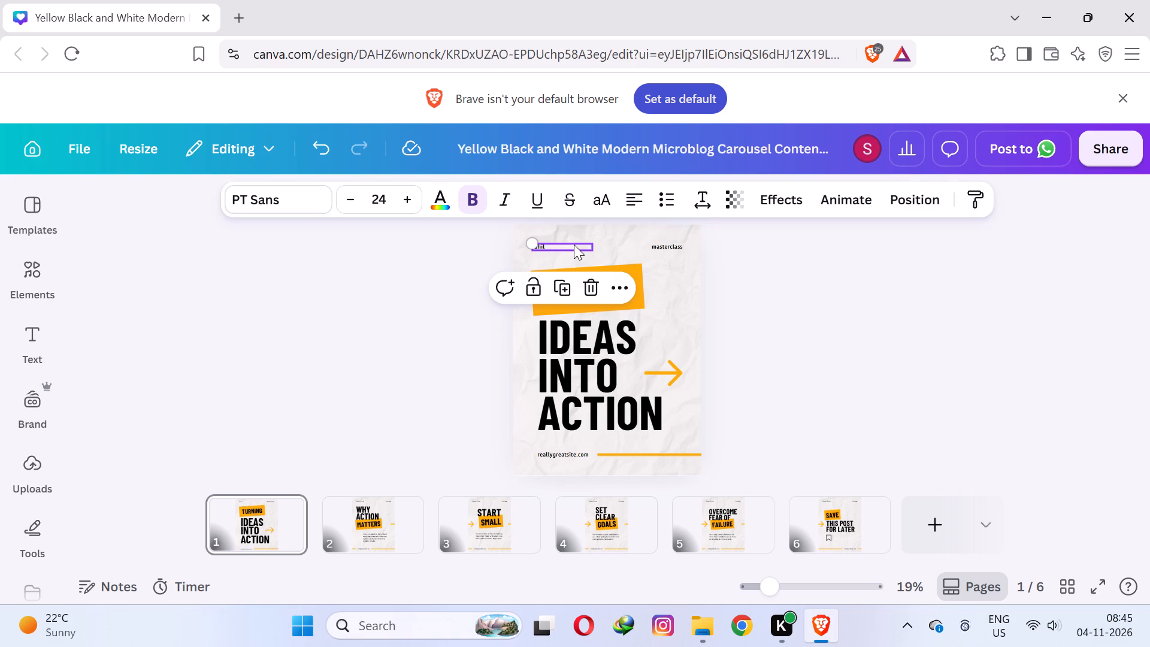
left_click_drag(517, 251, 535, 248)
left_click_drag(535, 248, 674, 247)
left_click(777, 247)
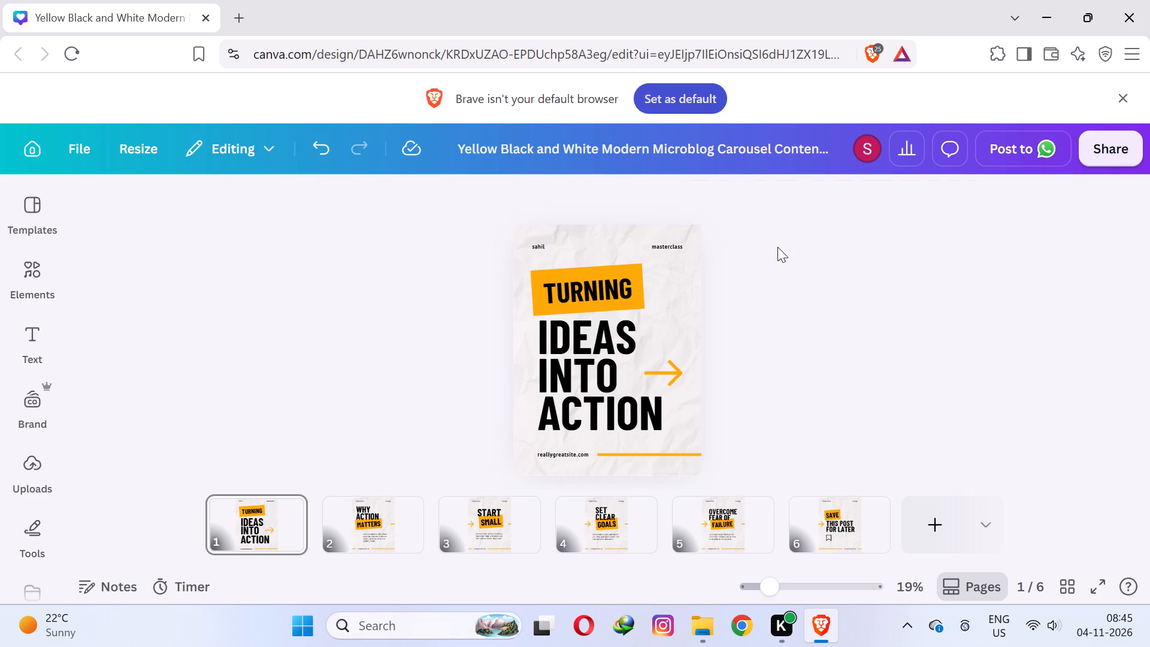
Recolor the crumpled-paper background of page 1 to black (#000000).
left_click(669, 240)
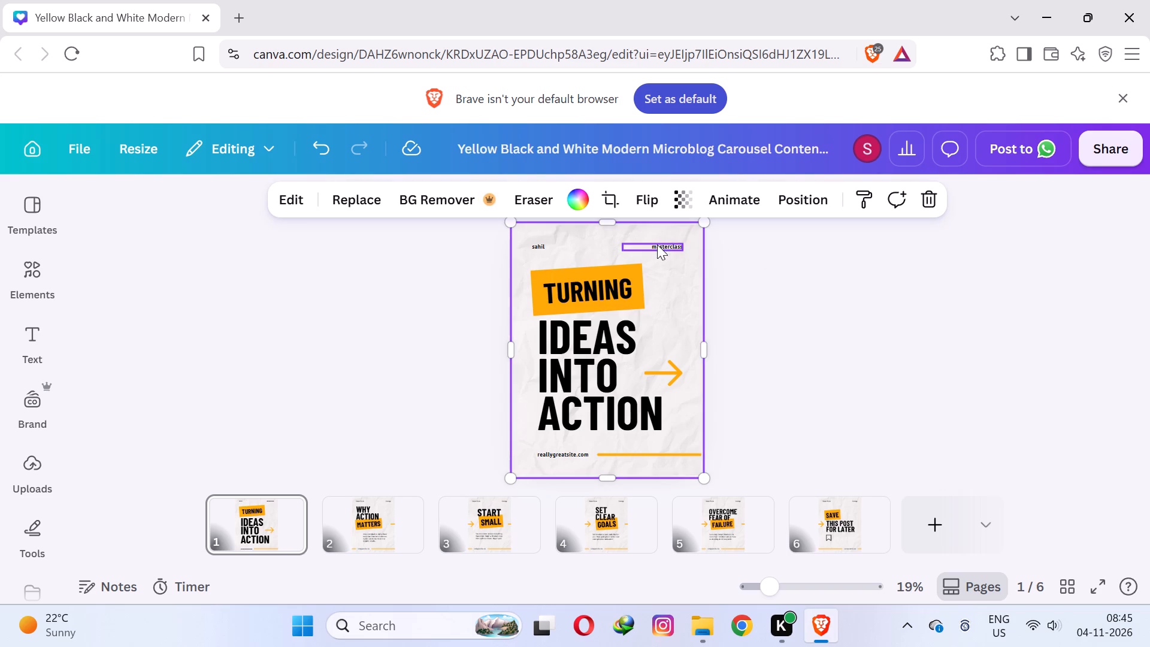
left_click(586, 204)
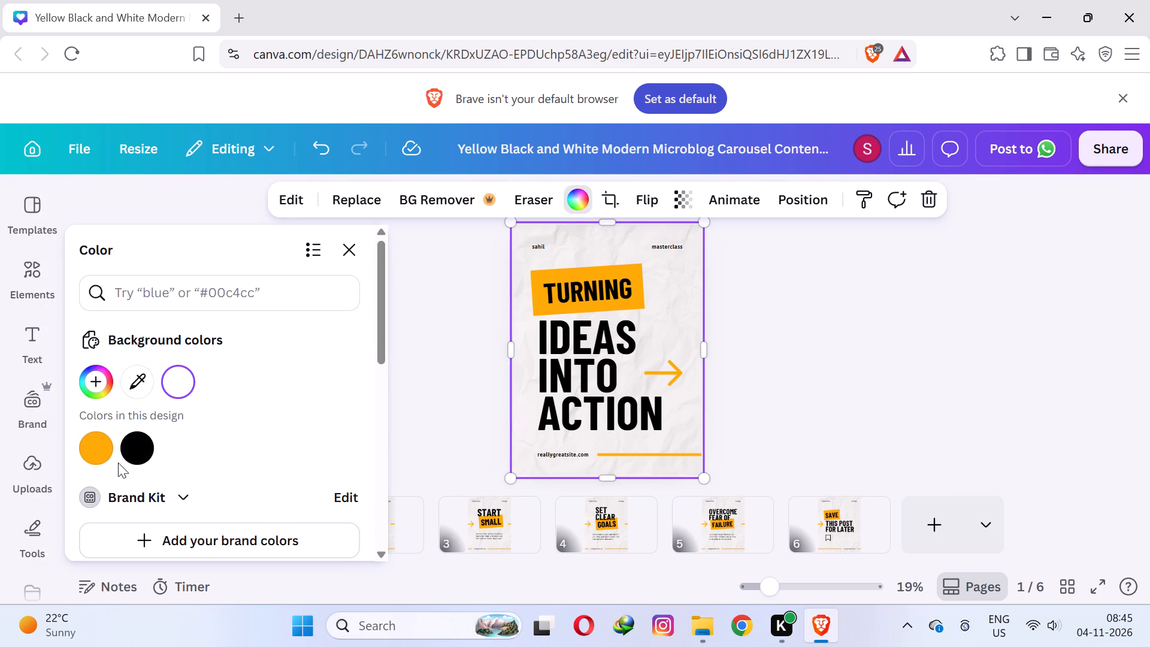
left_click(140, 439)
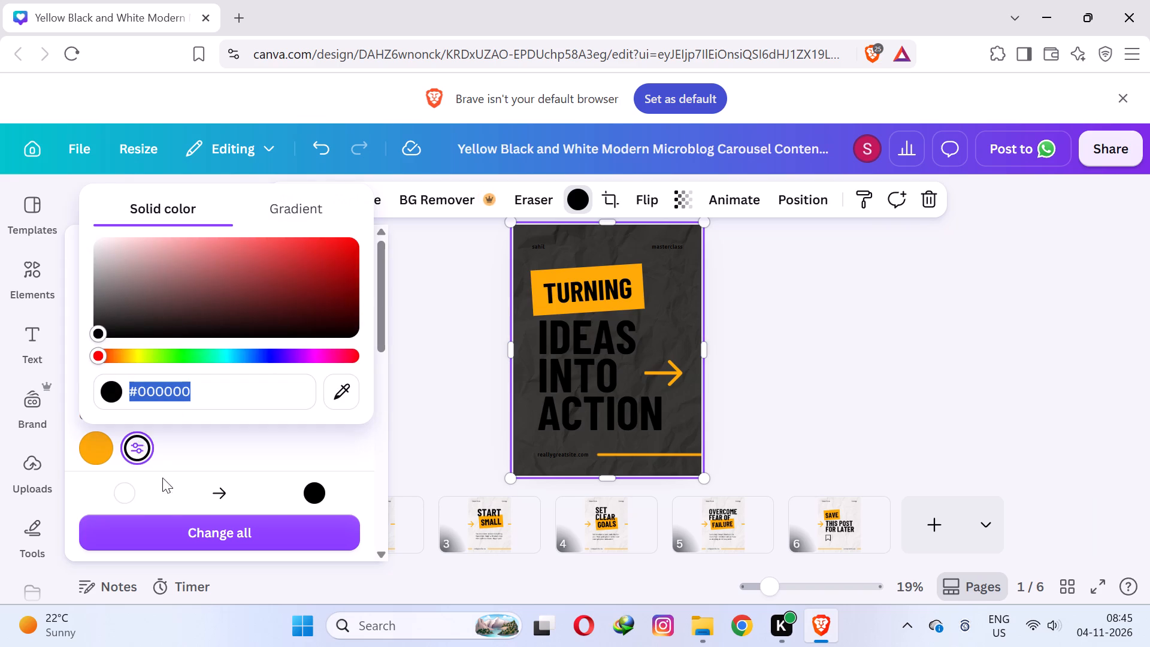
left_click(777, 384)
left_click(777, 384)
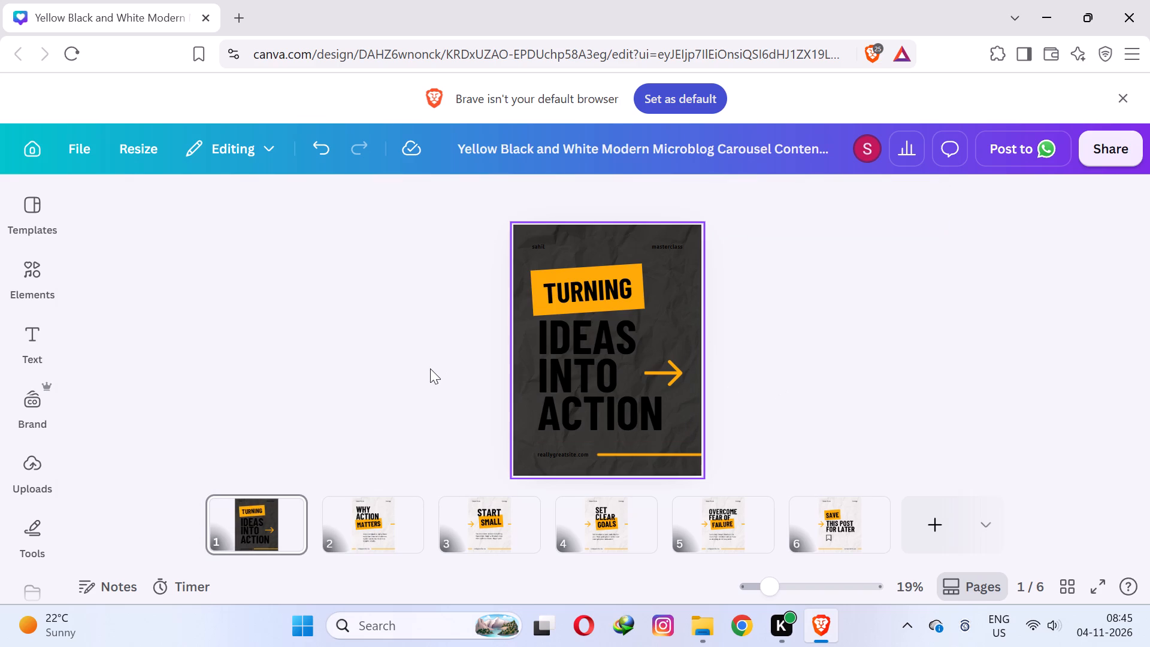
left_click(430, 368)
Set the text color of the "sahil" header label on page 1 to white (#ffffff).
left_click(539, 245)
left_click(446, 196)
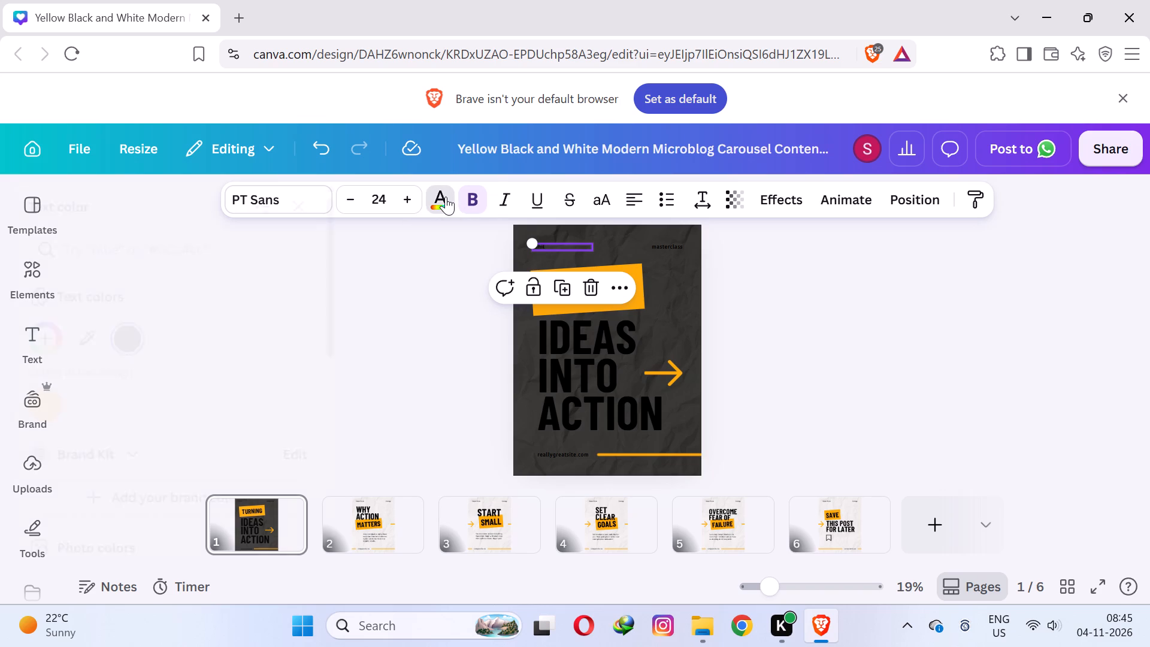
left_click(147, 442)
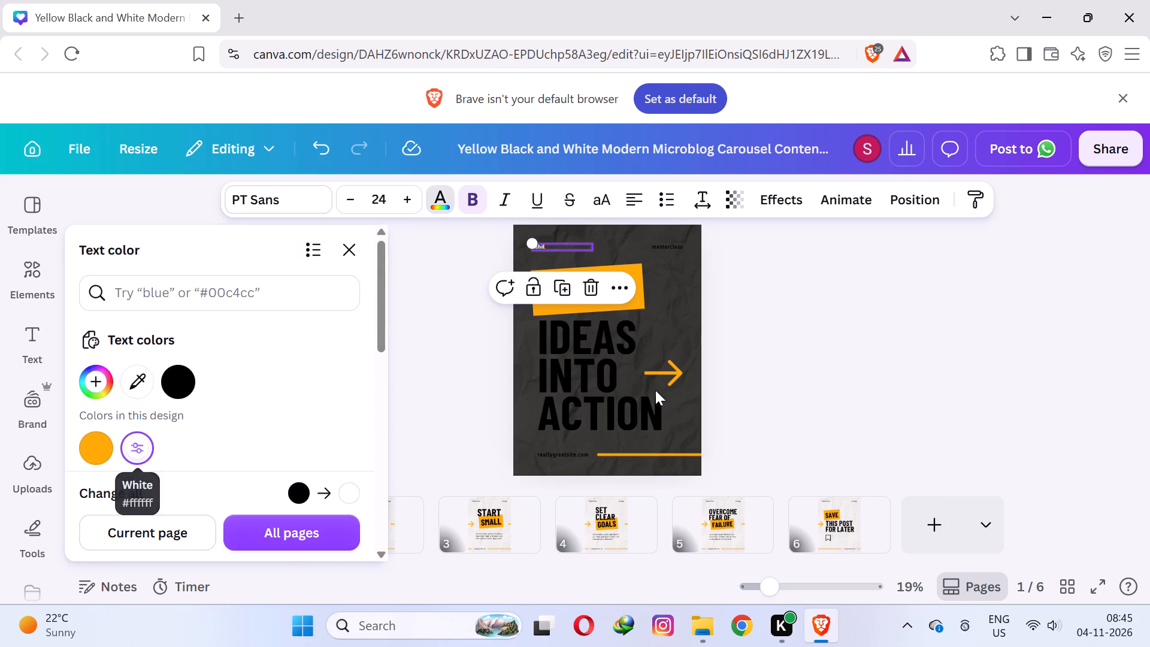
left_click(852, 369)
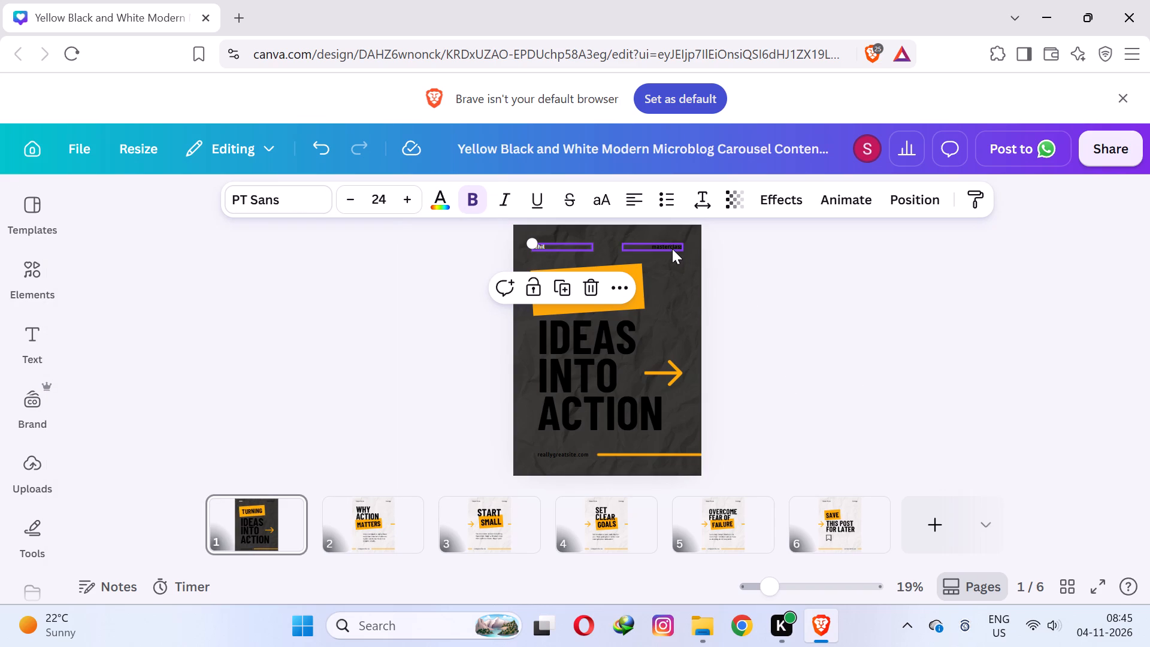
Set the text color of the "masterclass" header label on page 1 to white.
left_click(672, 249)
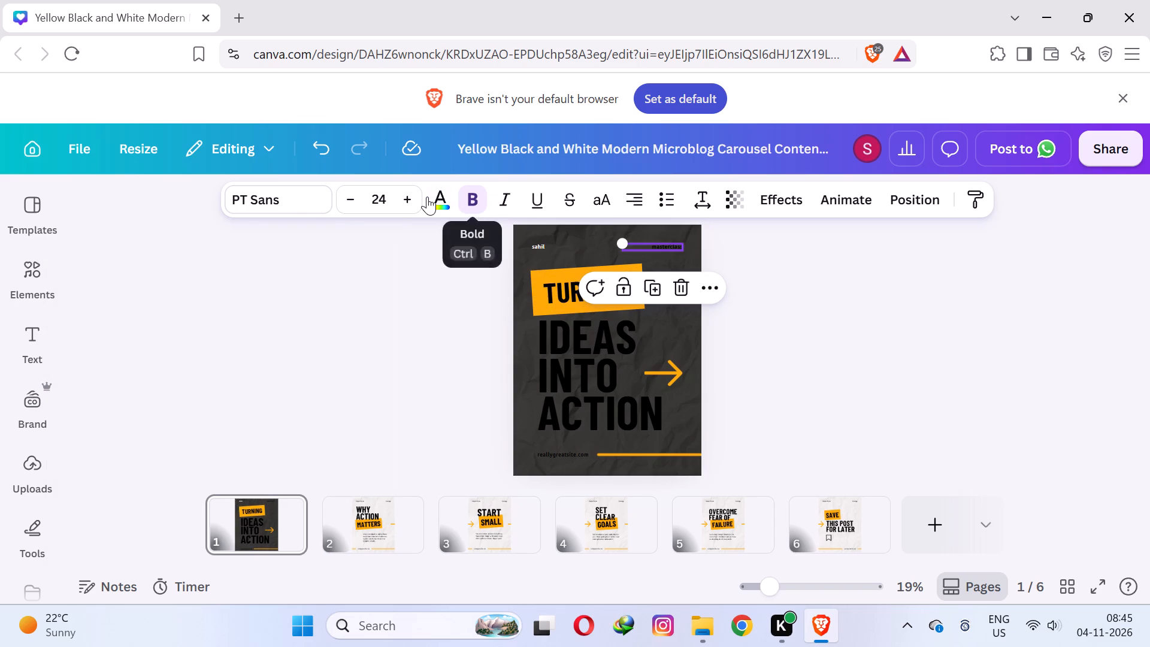
left_click(431, 195)
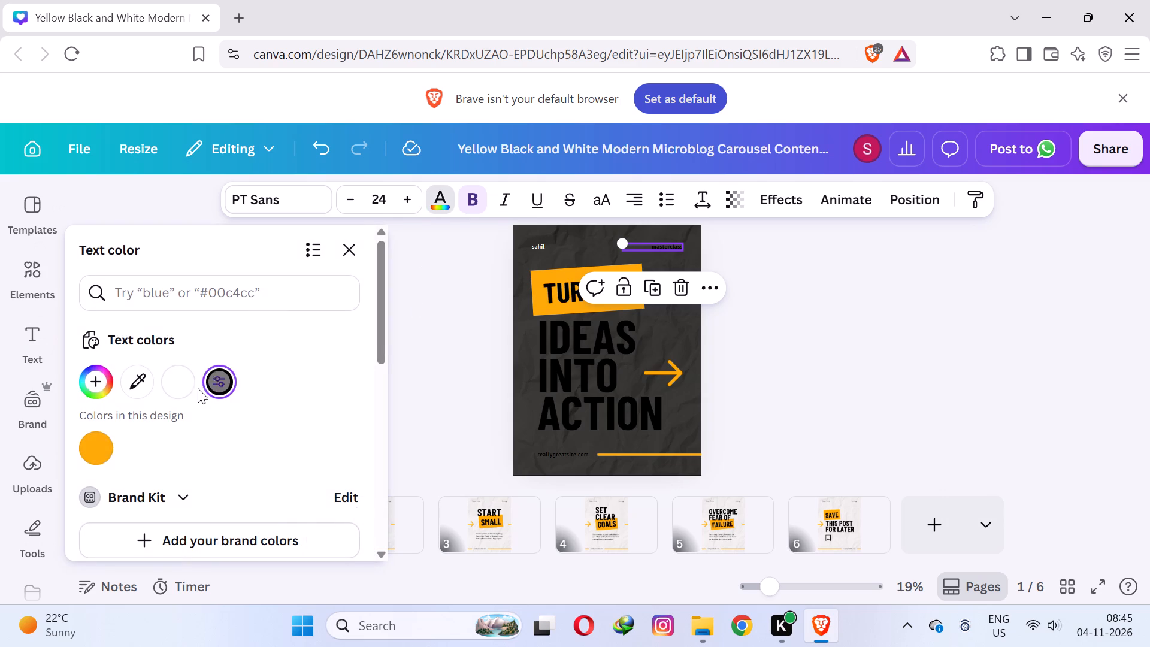
left_click(180, 377)
left_click(968, 356)
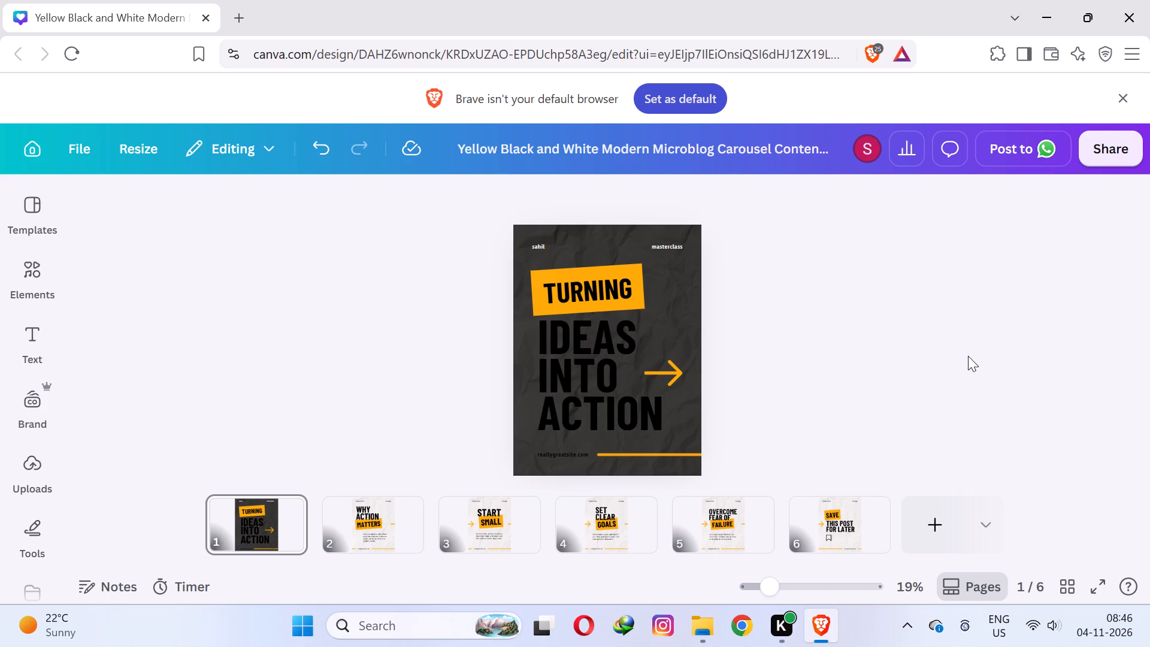
Replace the highlighted "TURNING" headline on page 1 with "stop everthing".
triple_click(588, 287)
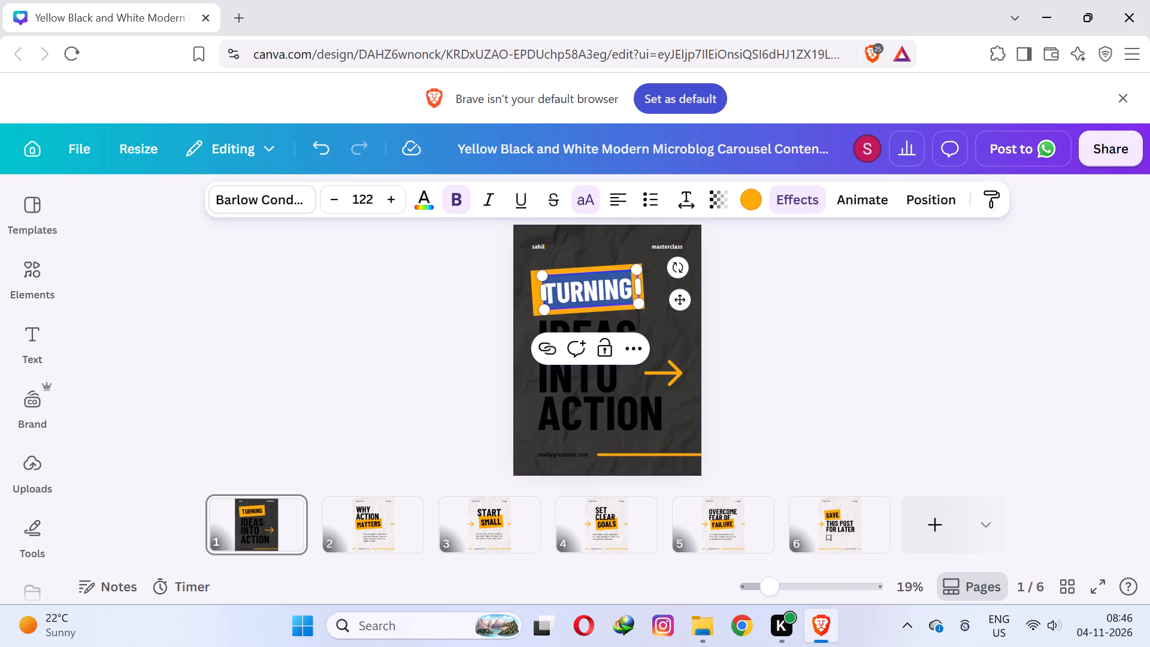
type("stop")
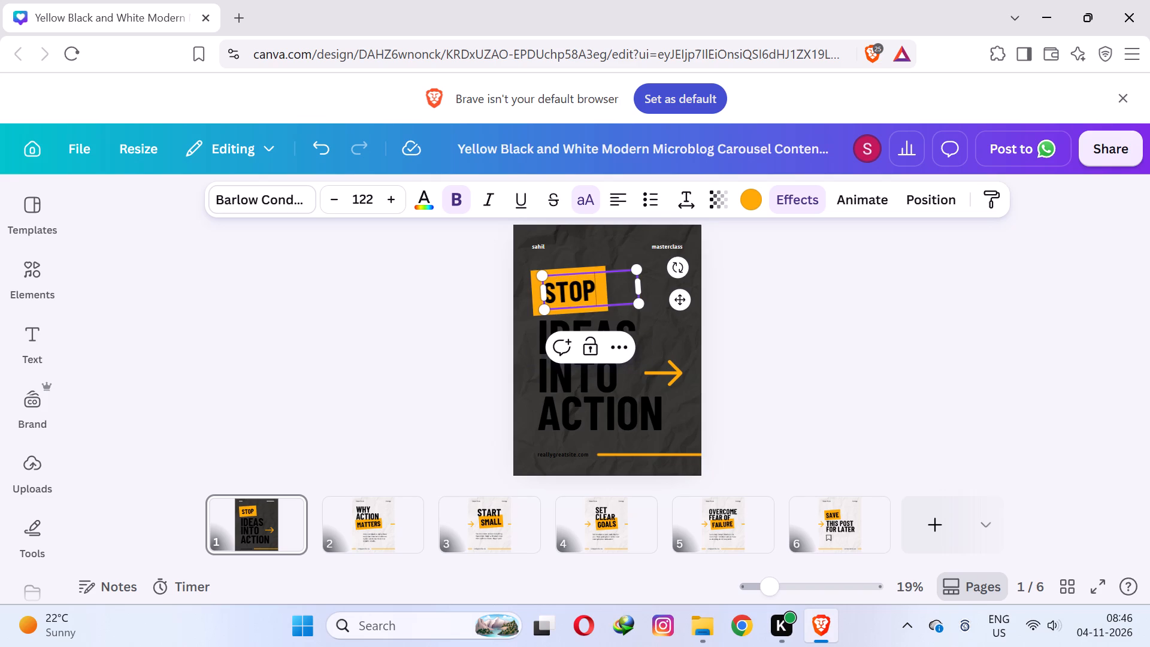
key("space")
type("everthing")
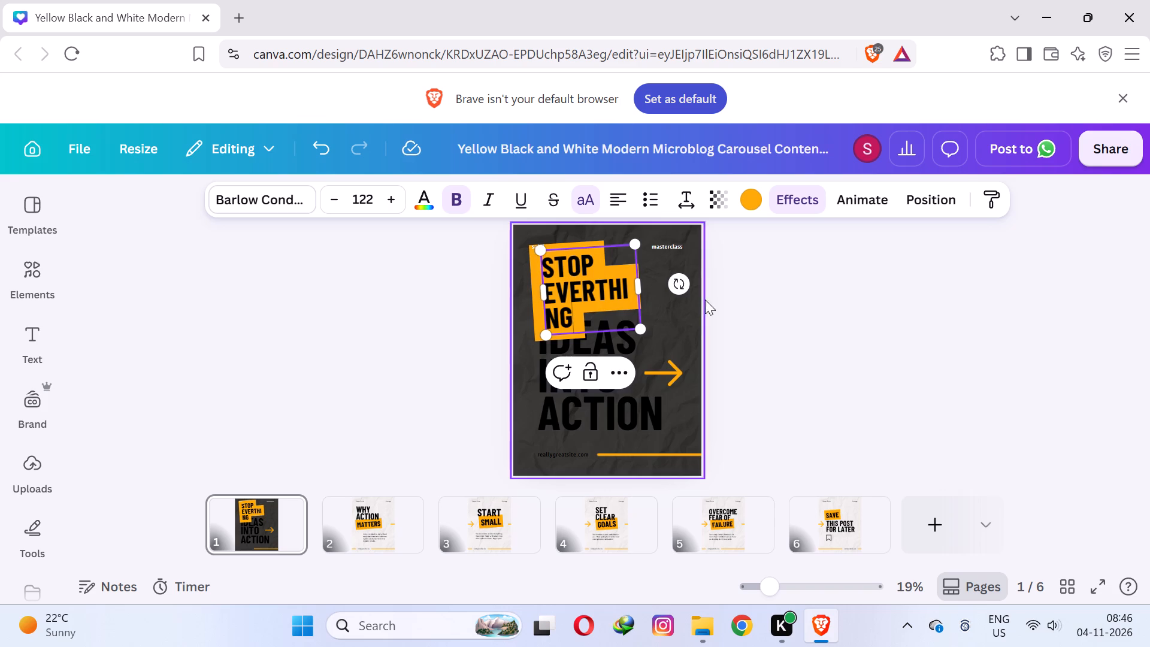
left_click(830, 335)
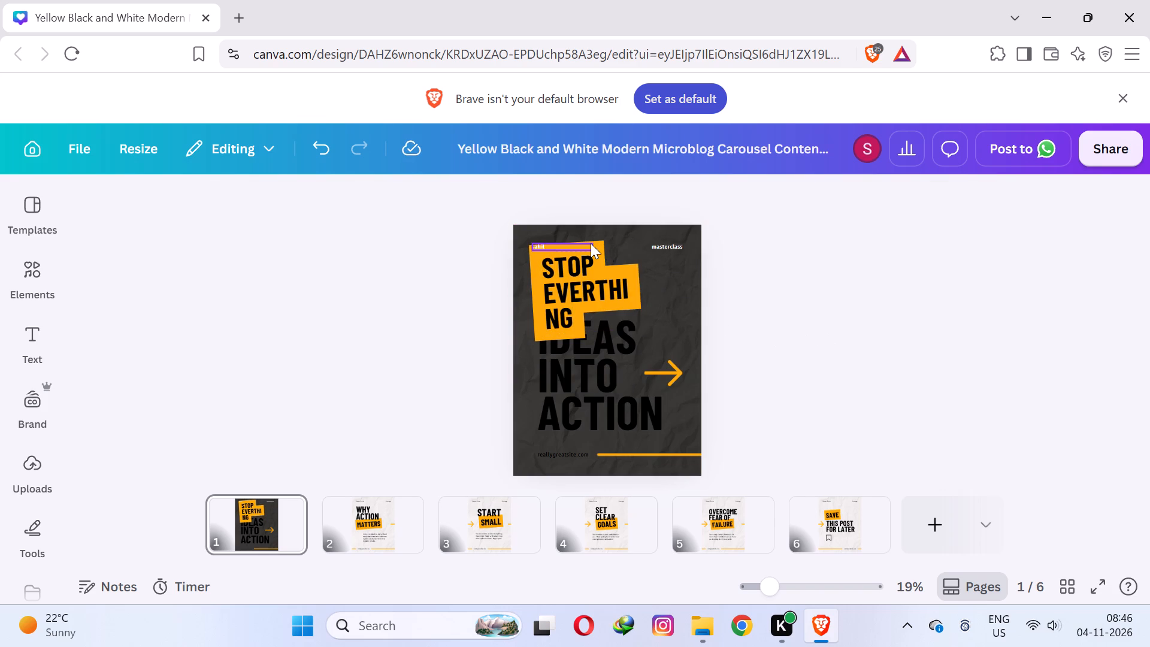
left_click(852, 307)
Shrink the orange-highlighted "STOP EVERTHING" headline to font size 111 and move it between the "sahil" and "masterclass" labels.
left_click_drag(536, 259, 574, 254)
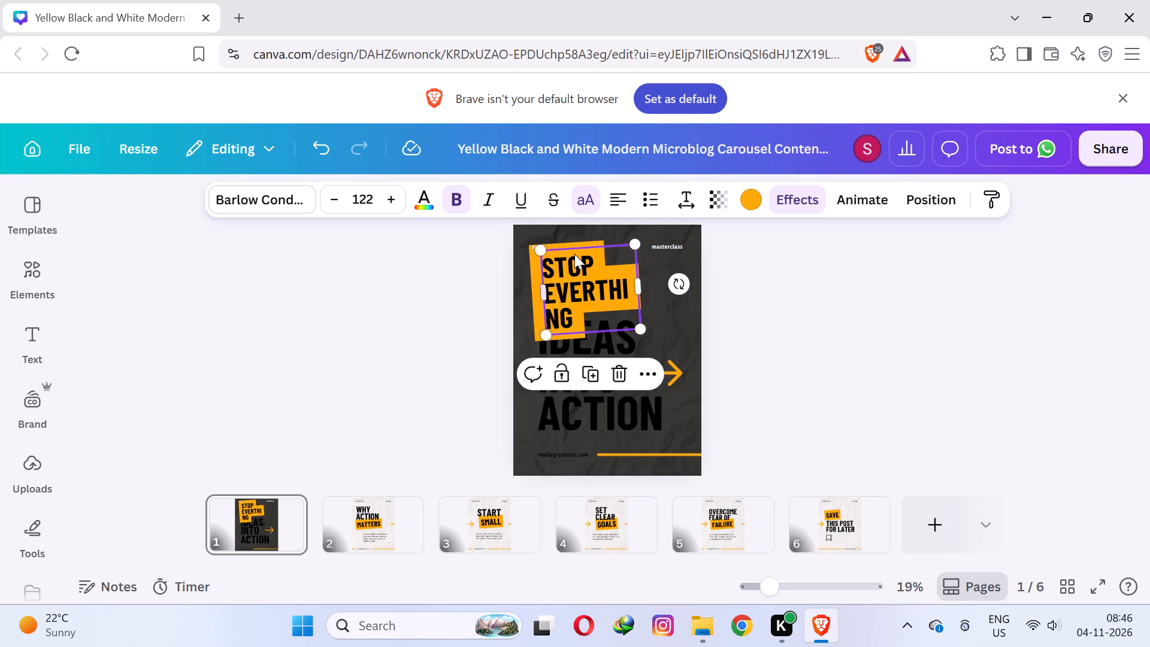
left_click_drag(574, 254, 575, 254)
left_click(567, 265)
left_click(420, 277)
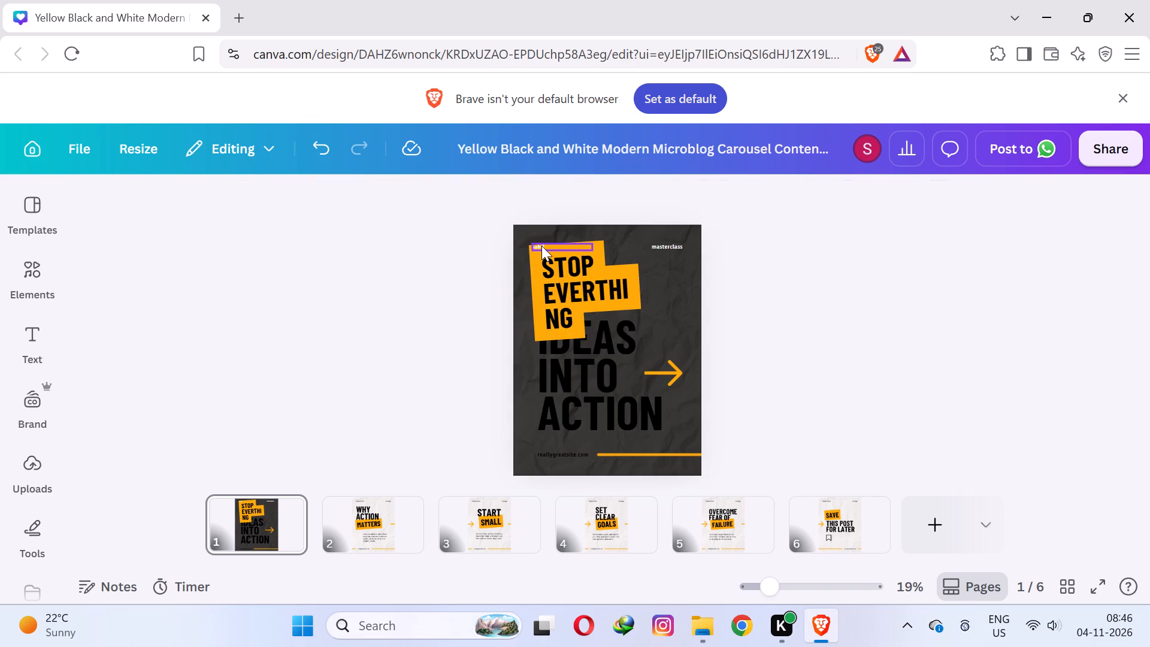
left_click(534, 280)
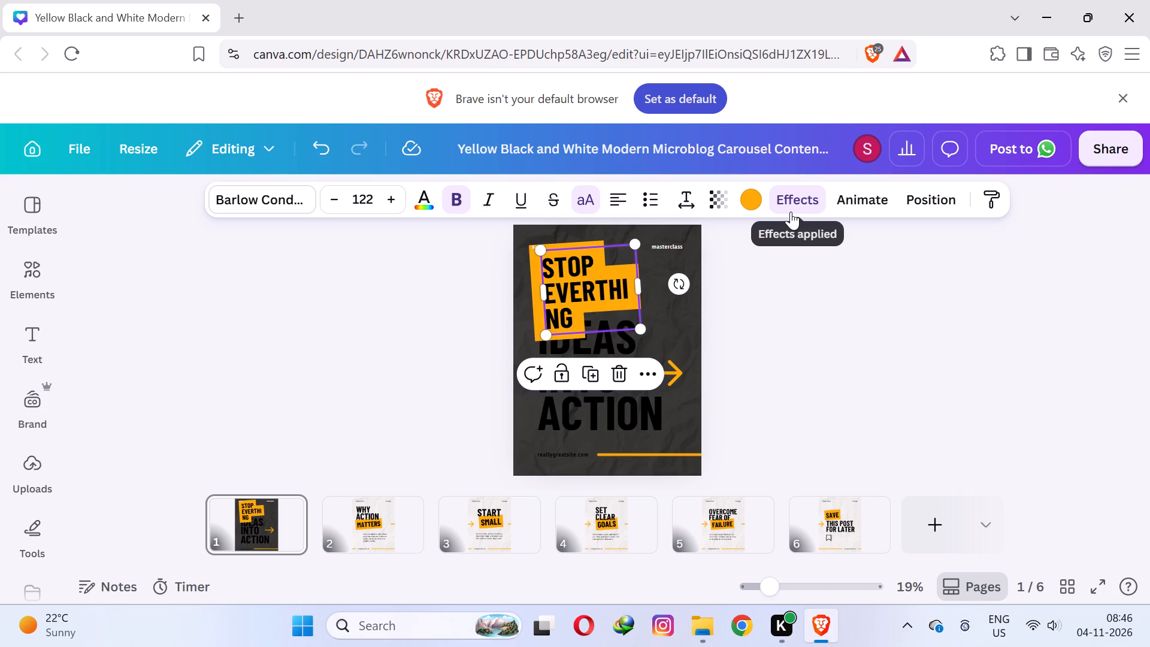
left_click(815, 346)
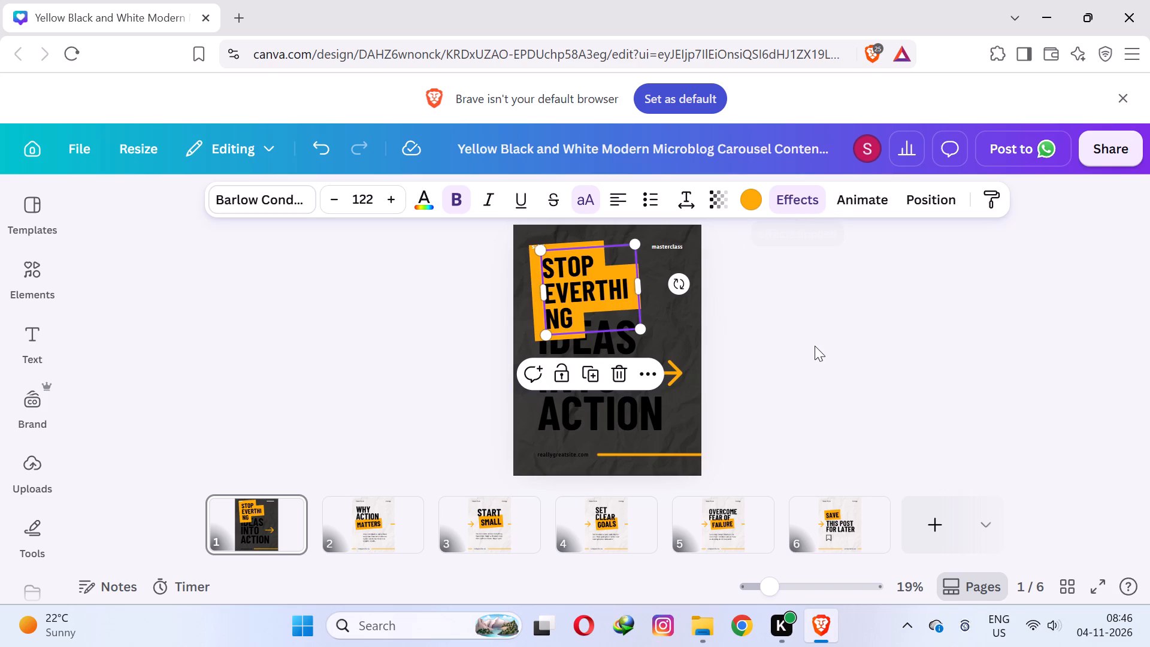
left_click(608, 269)
left_click(529, 273)
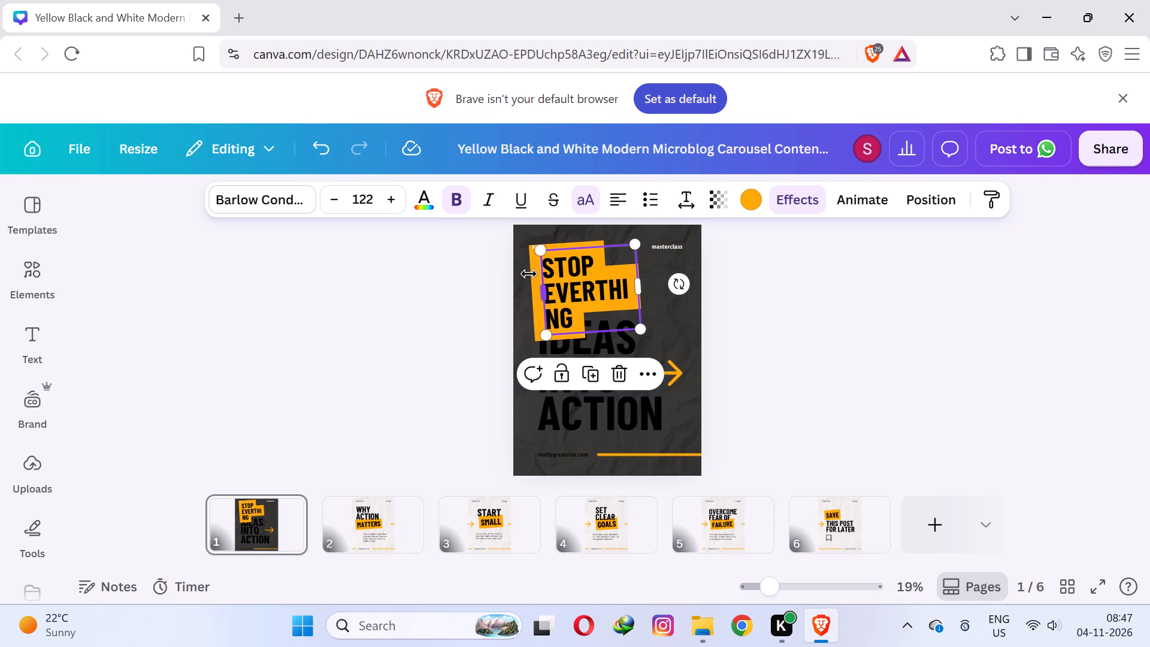
left_click(525, 279)
left_click_drag(558, 264, 564, 264)
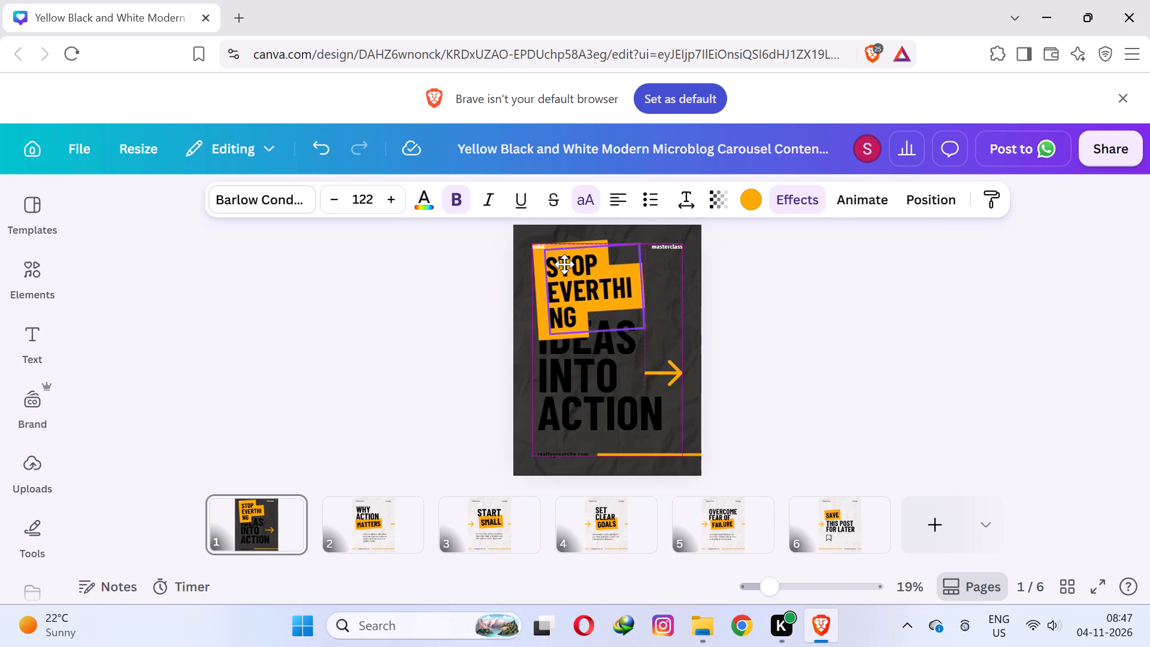
left_click_drag(564, 264, 580, 254)
left_click_drag(564, 238, 573, 246)
left_click_drag(585, 271, 578, 265)
left_click(798, 343)
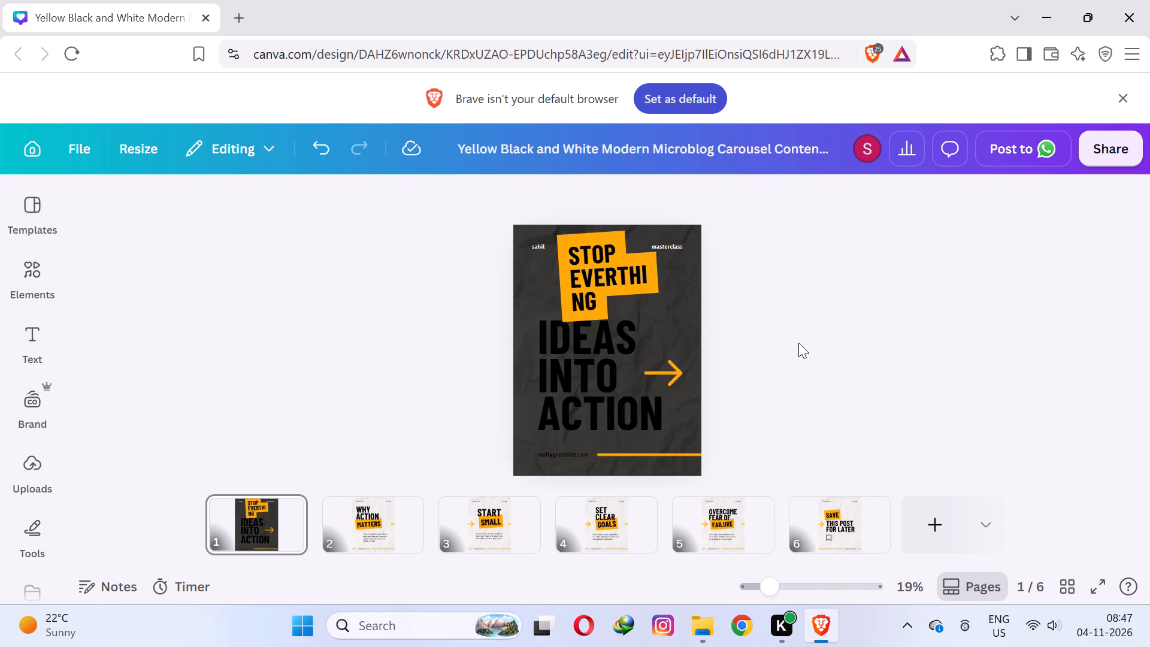
Replace the "IDEAS INTO ACTION" text on page 1 with "turn your big idea into reality".
double_click(551, 356)
type("turn")
key("space")
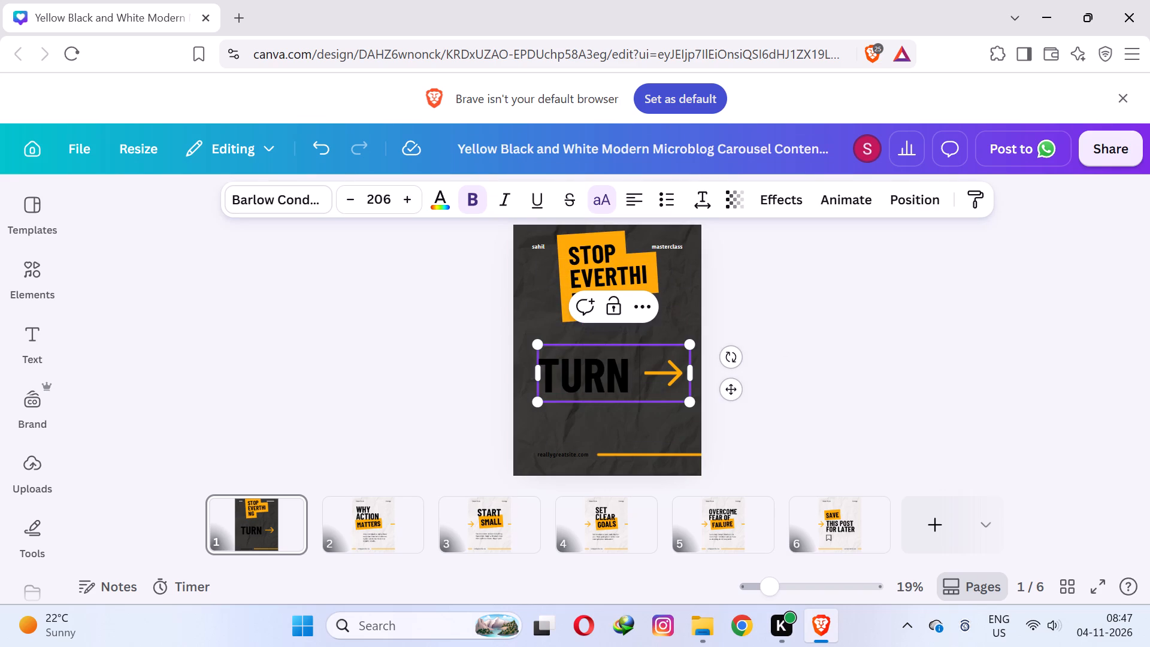
type("you")
key("r")
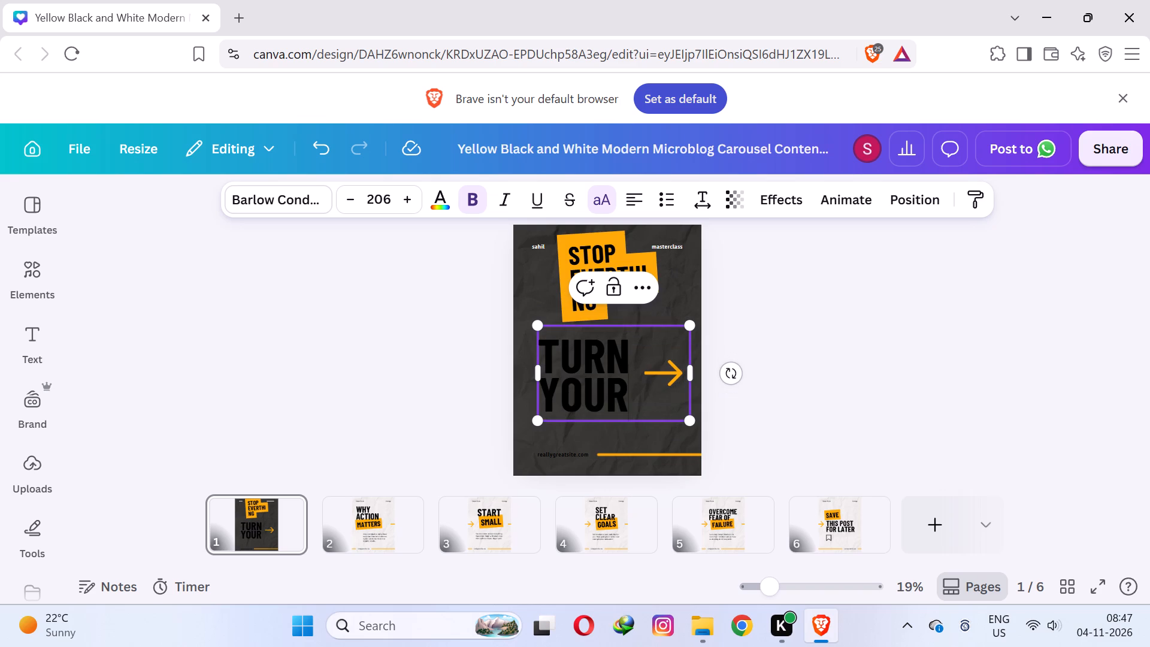
key("space")
type("big idea")
key("space")
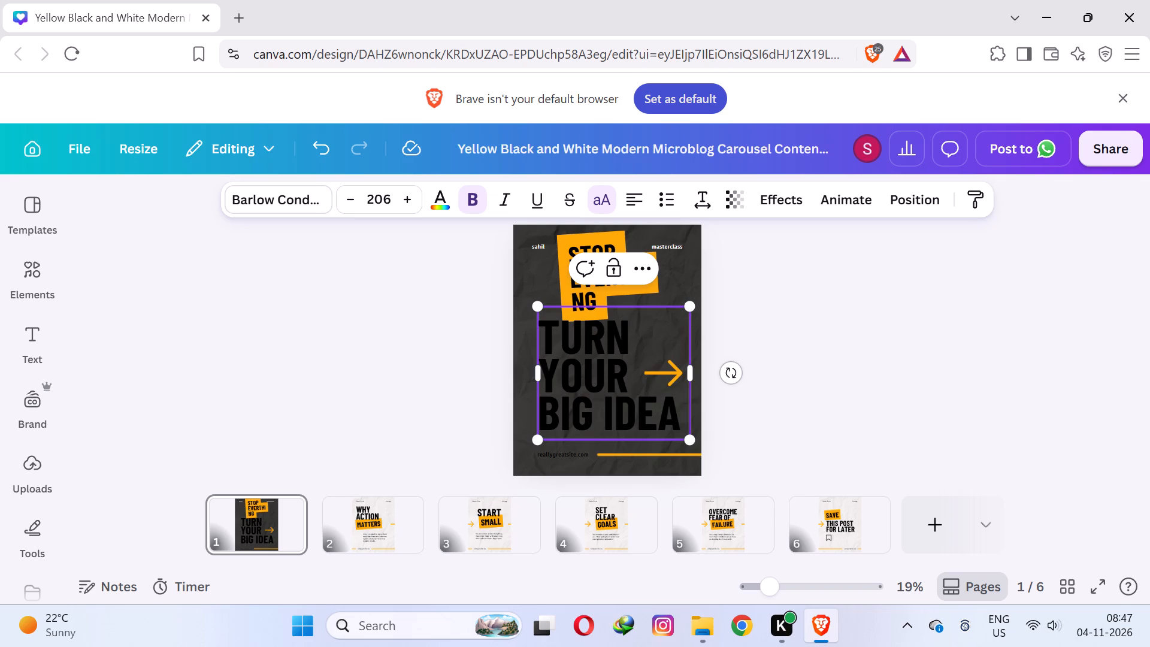
type("int")
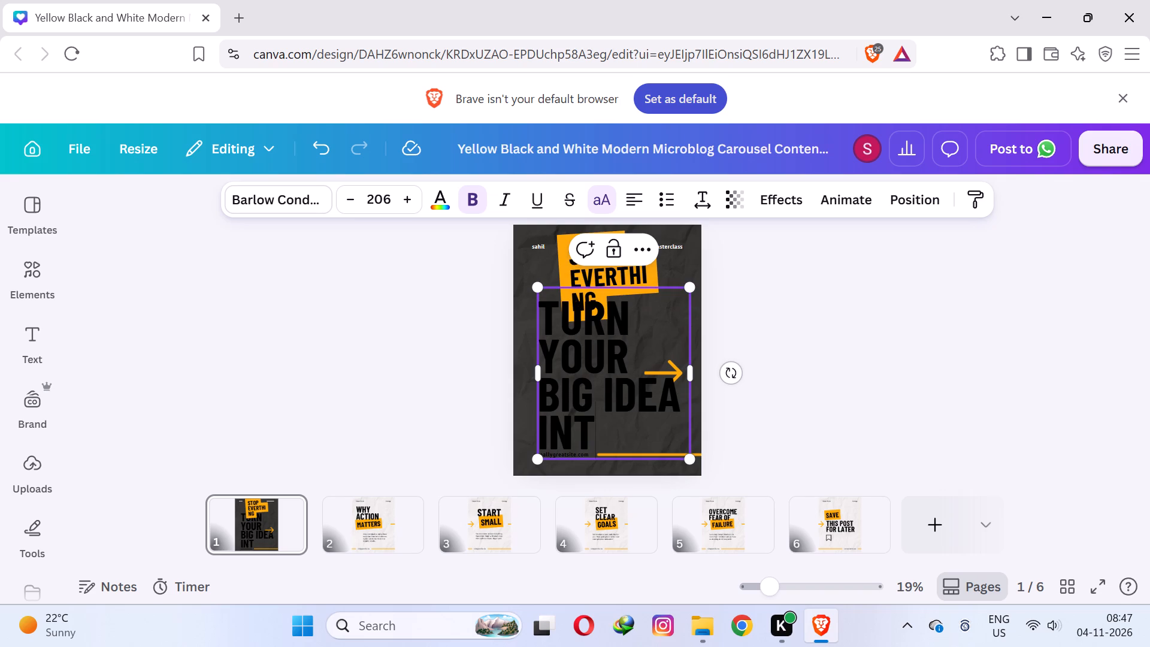
type("o")
key("space")
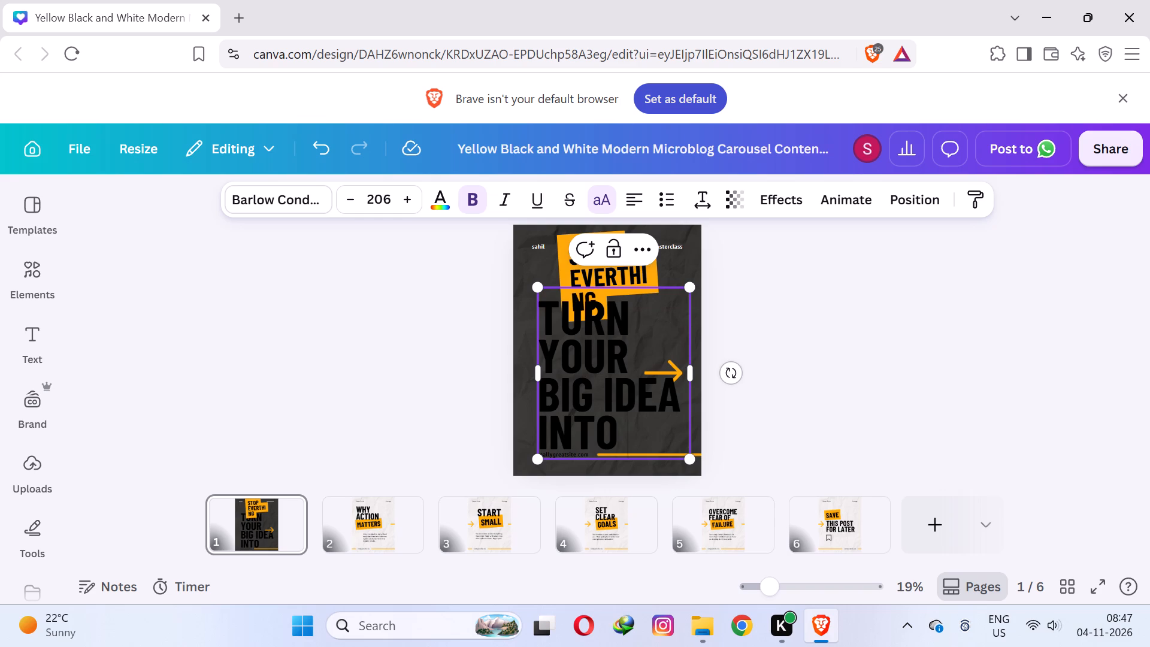
type("reality")
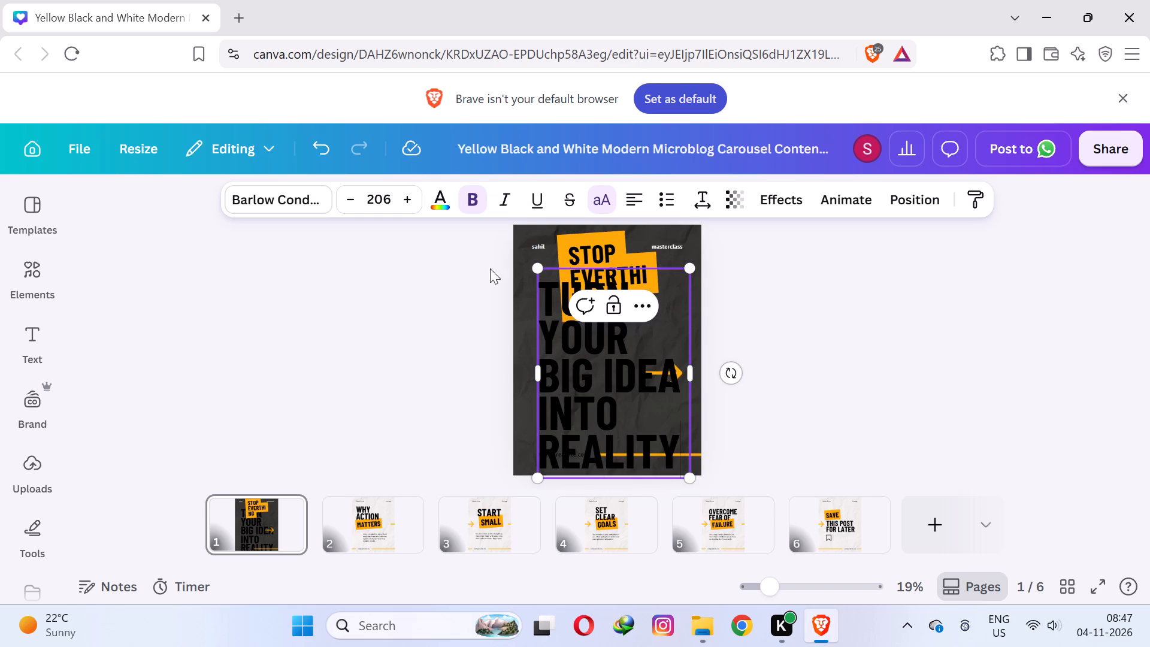
Scale the "TURN YOUR BIG IDEA INTO REALITY" text down to font size 122 and place it just below the orange headline.
left_click_drag(530, 265, 599, 404)
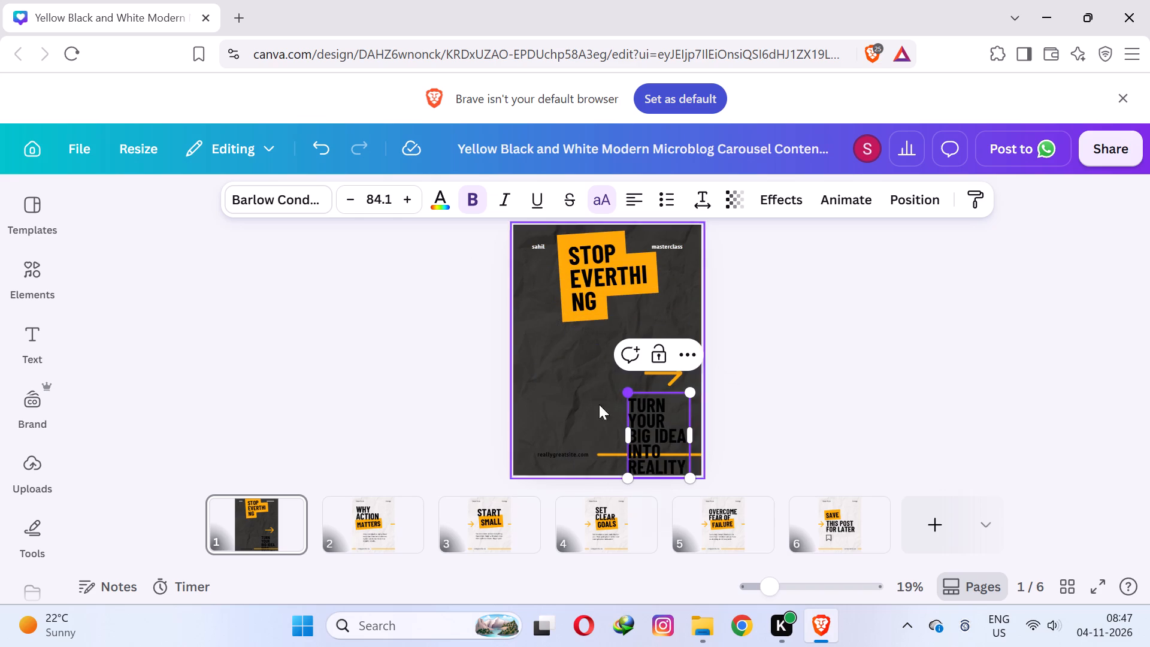
left_click_drag(649, 424, 642, 418)
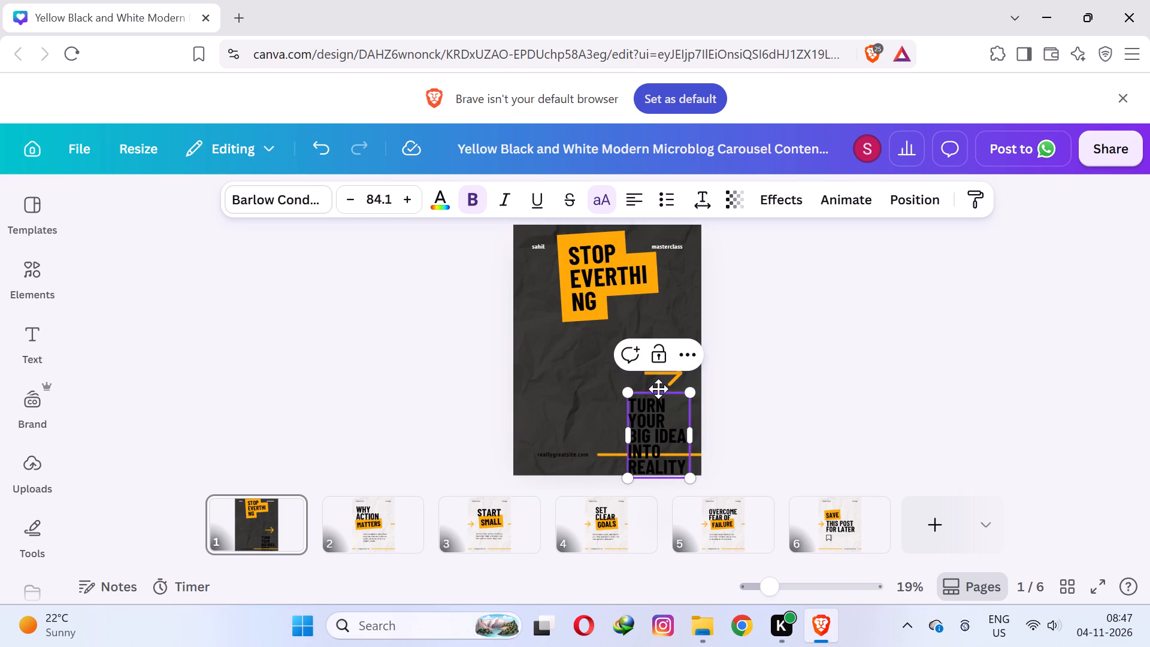
left_click_drag(658, 392, 622, 368)
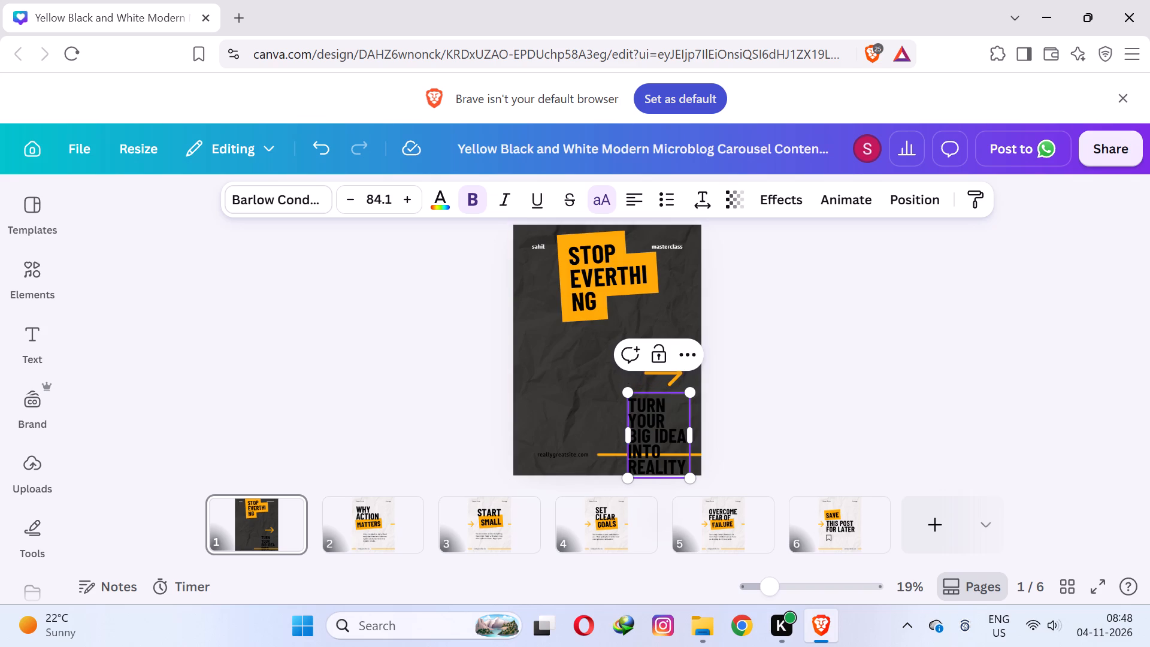
left_click(657, 399)
left_click_drag(635, 387, 585, 353)
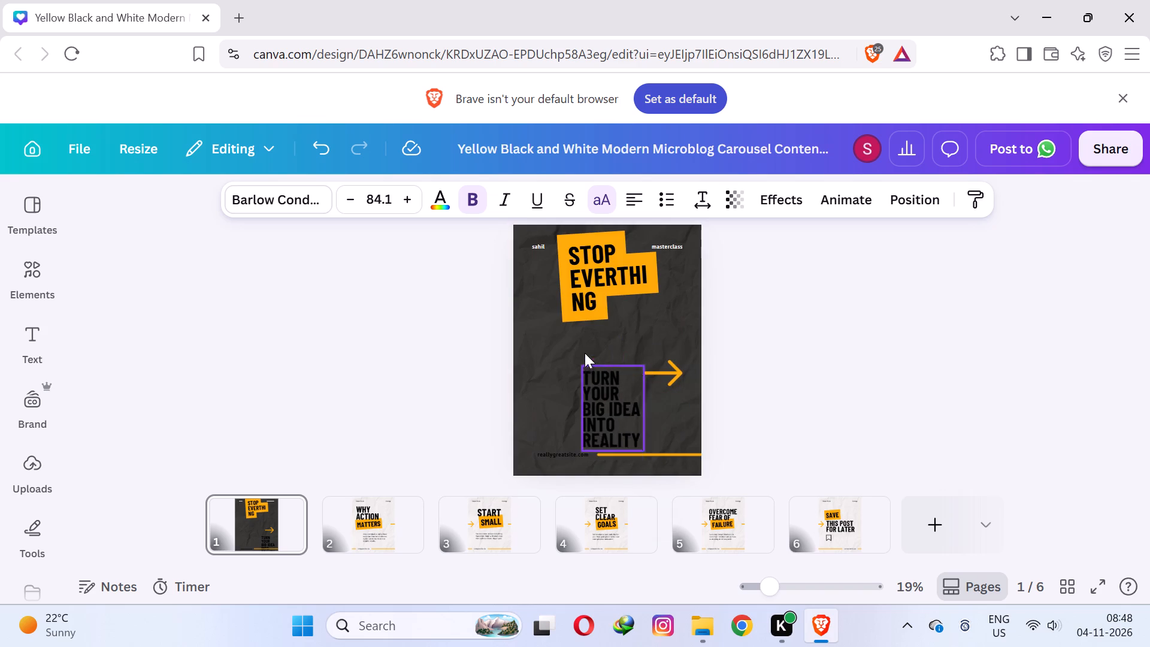
left_click_drag(585, 353, 570, 318)
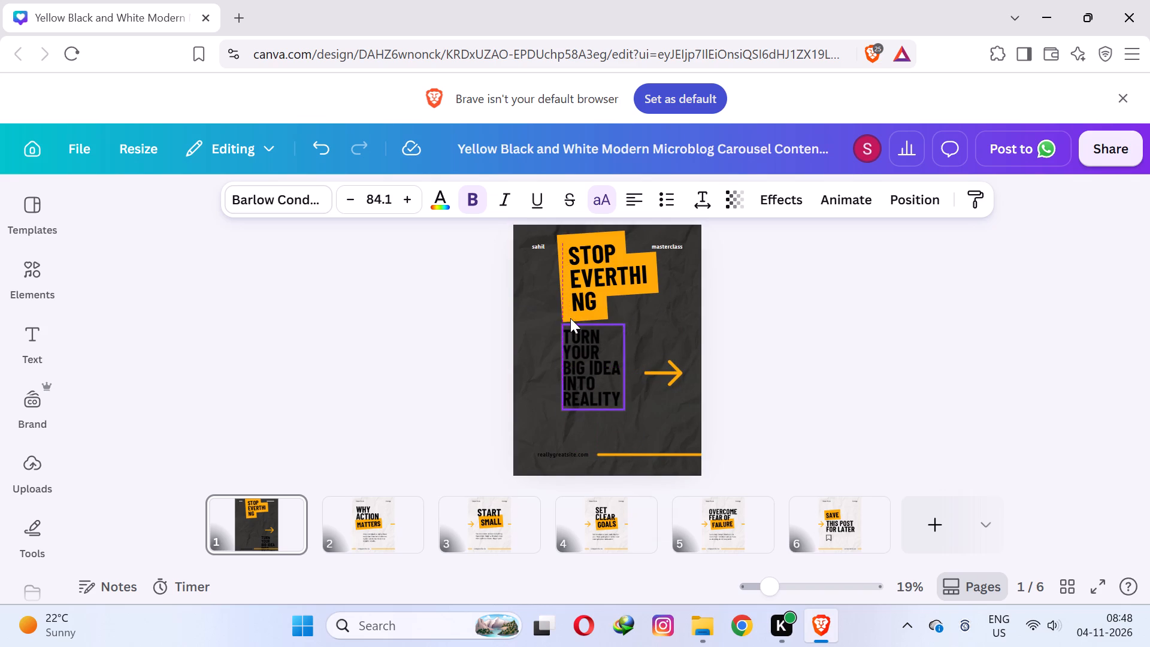
left_click_drag(625, 413, 643, 436)
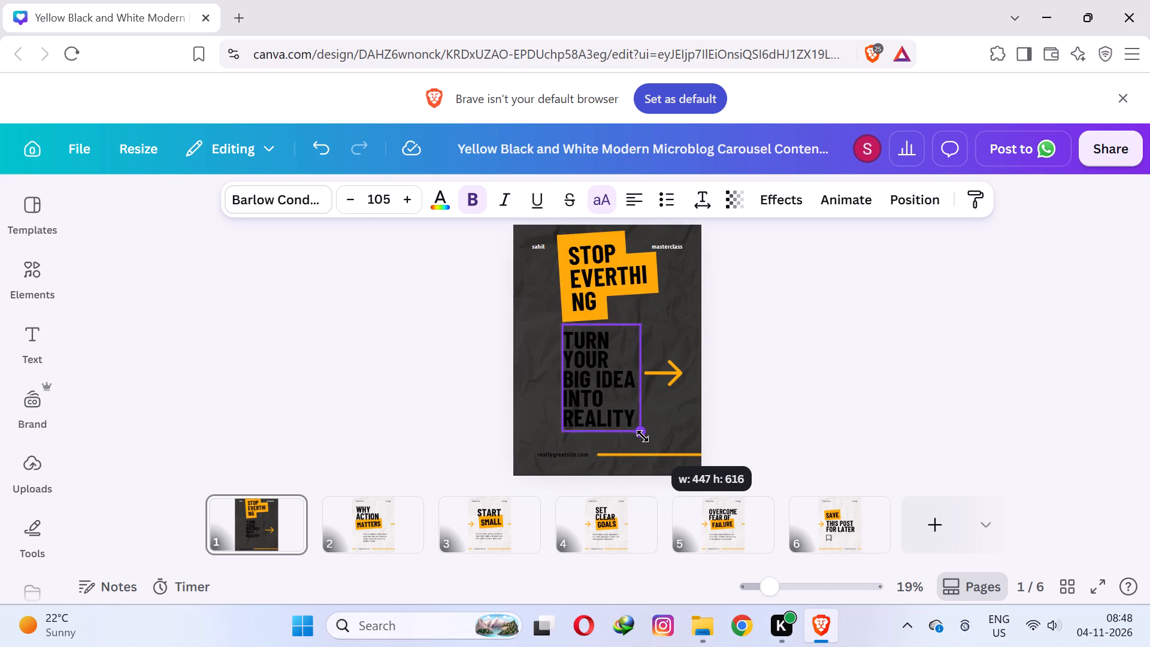
left_click_drag(643, 436, 643, 452)
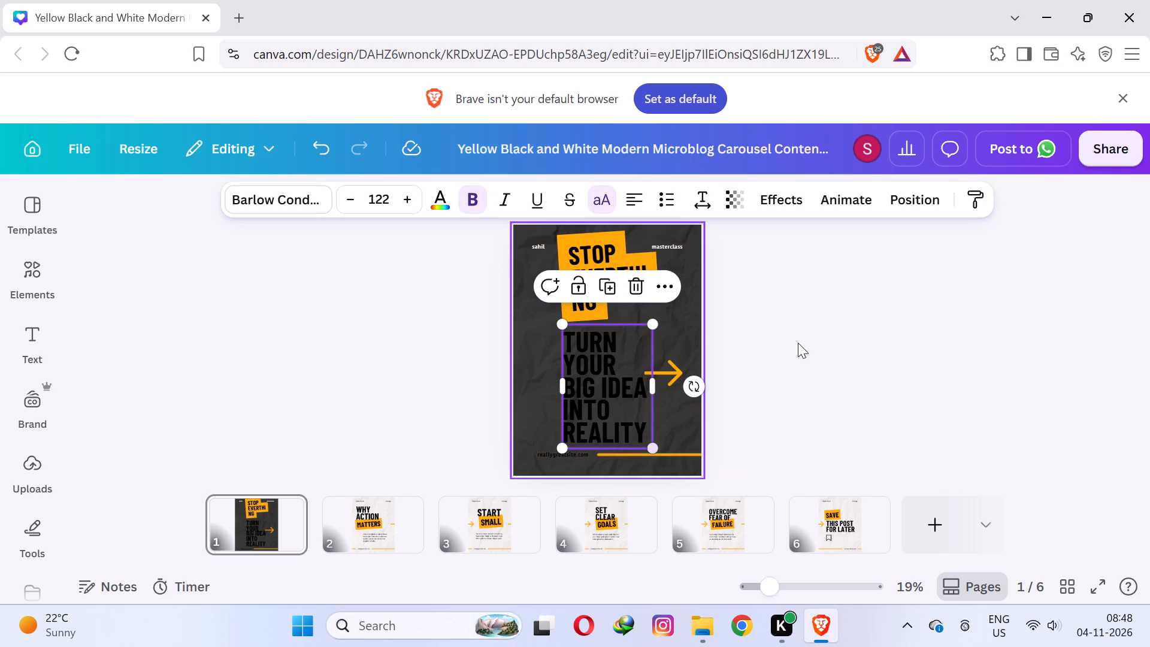
left_click(904, 303)
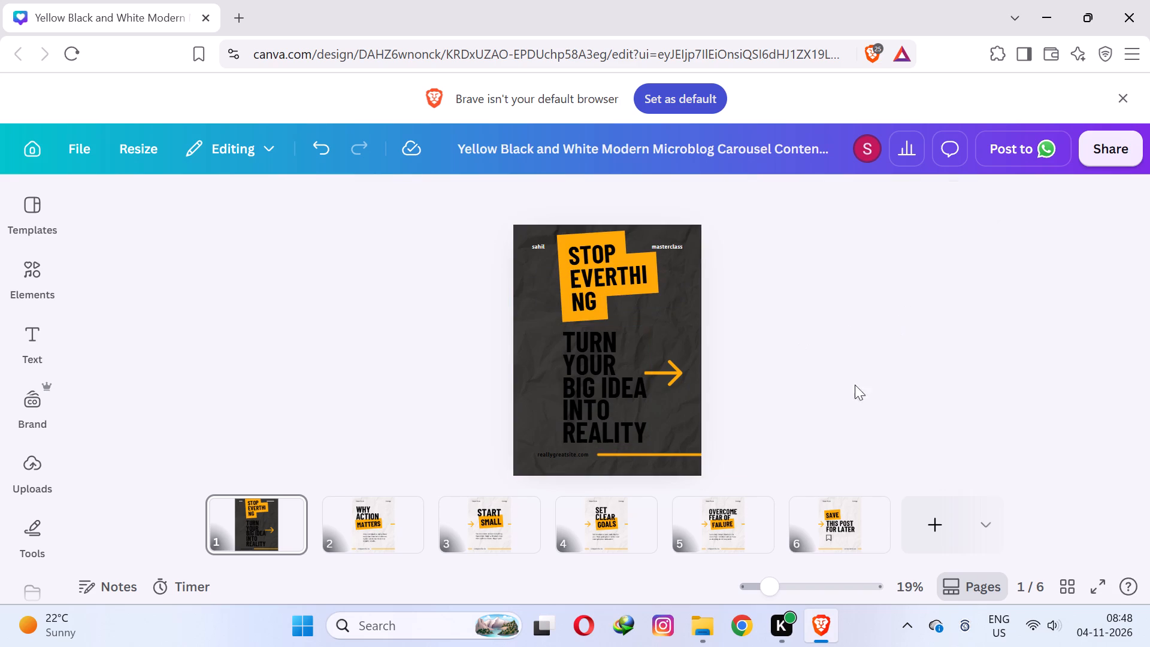
Copy the orange-highlighted style of the "STOP EVERTHING" headline onto the "TURN YOUR BIG IDEA INTO REALITY" text.
left_click(560, 266)
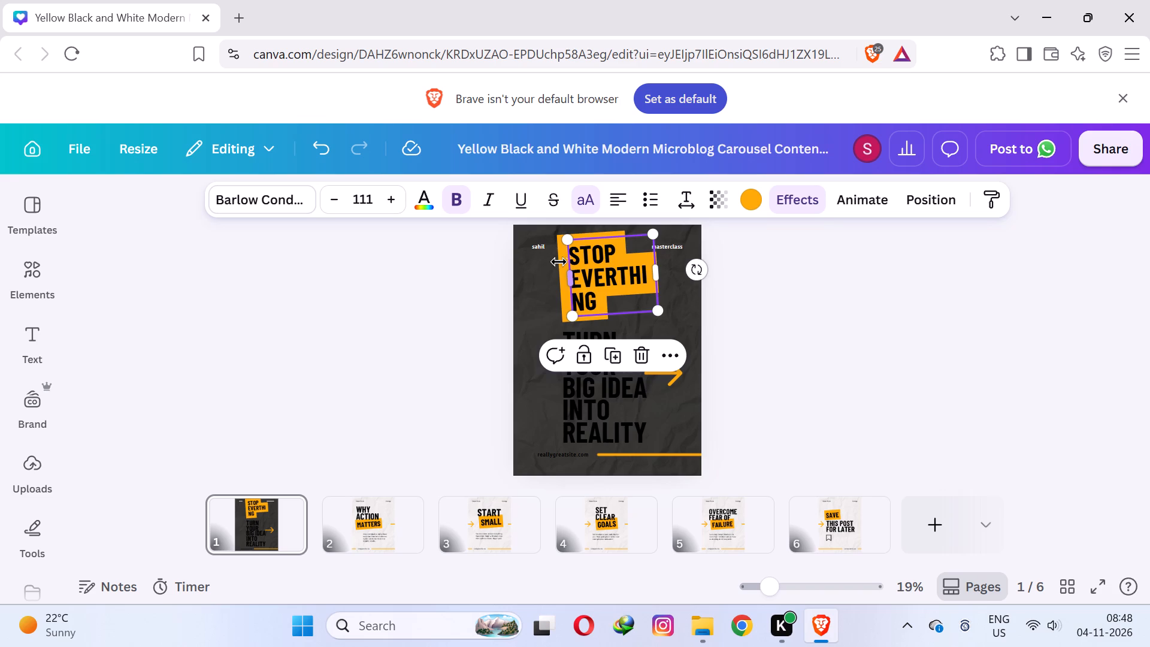
left_click(1004, 194)
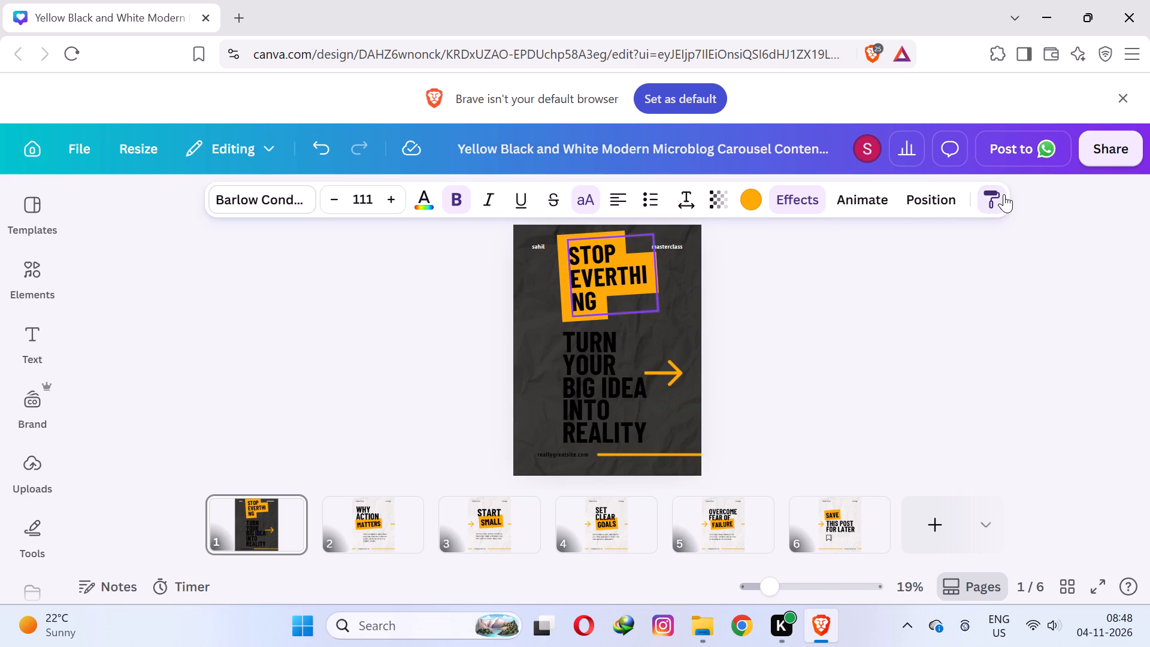
left_click(605, 367)
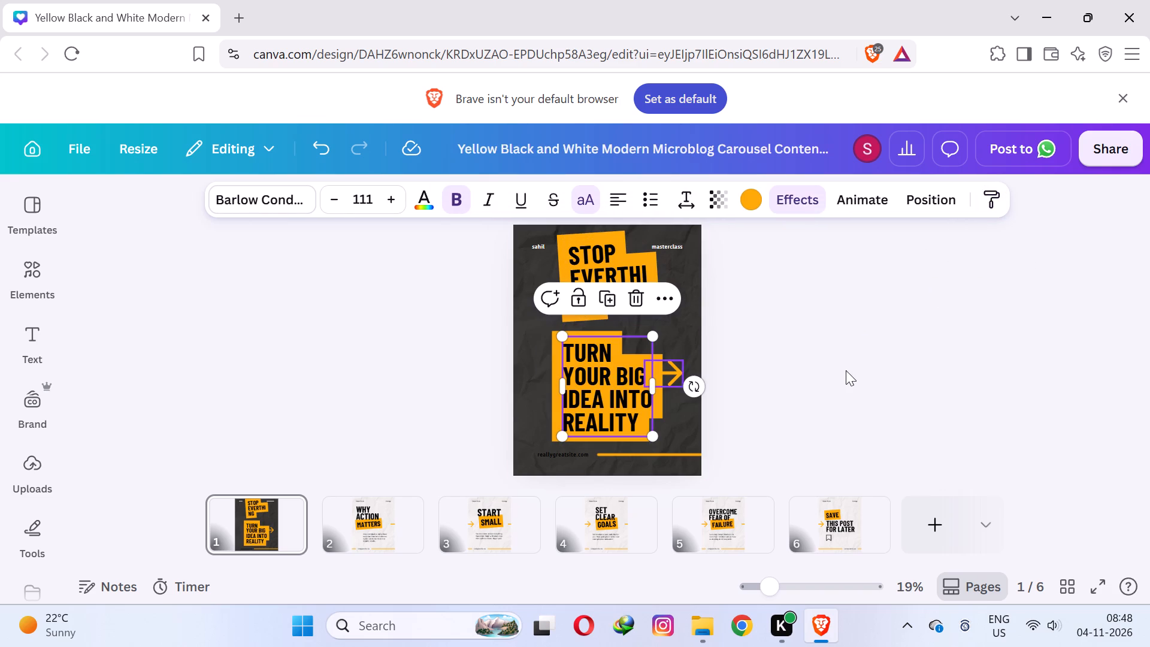
left_click(848, 370)
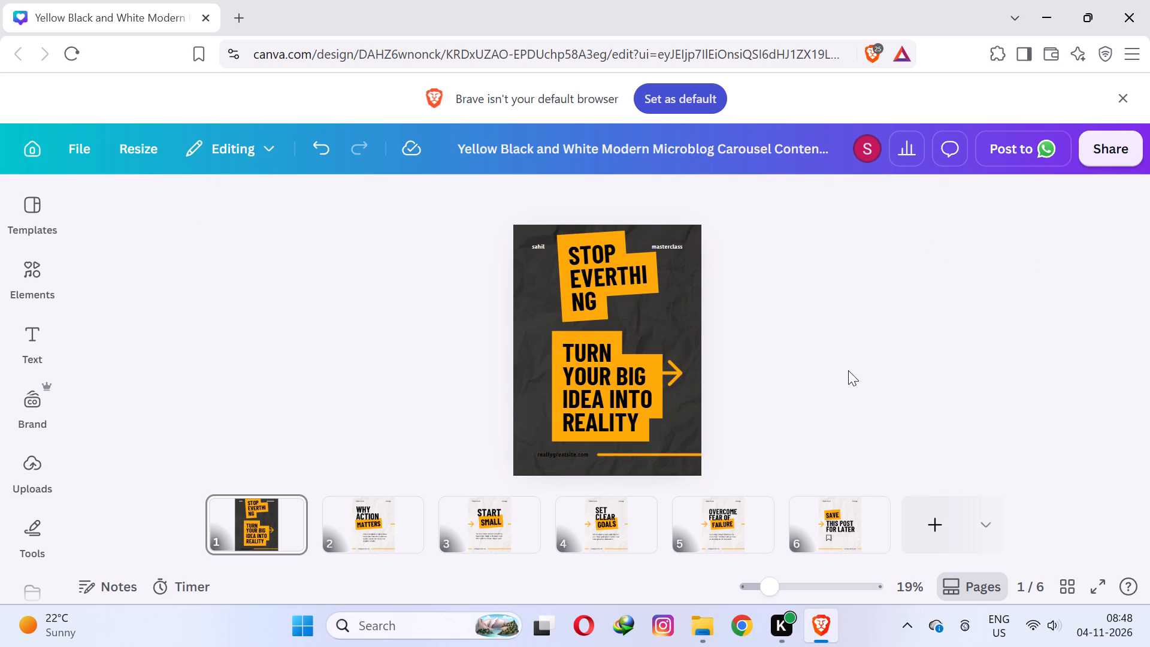
left_click(828, 375)
Move the orange arrow on page 1 slightly down and outward, beside the "TURN YOUR BIG IDEA INTO REALITY" text near the page edge.
left_click_drag(672, 379, 689, 390)
left_click(789, 449)
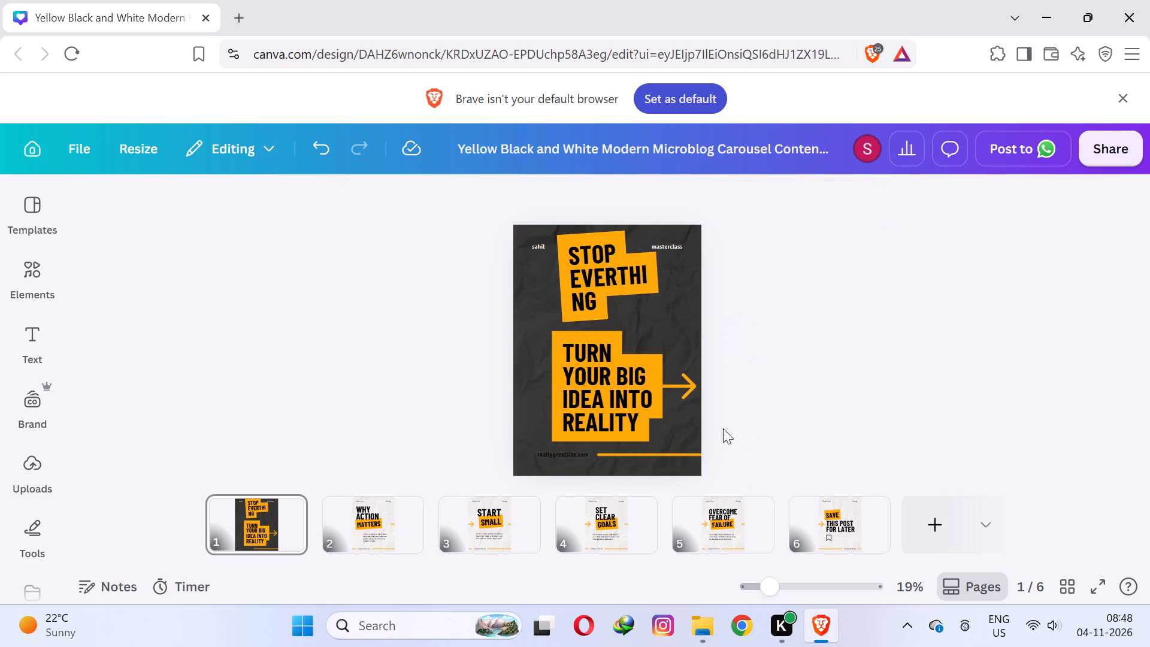
Send the orange arrow on page 1 to the back of the layer order.
left_click(691, 393)
left_click(762, 194)
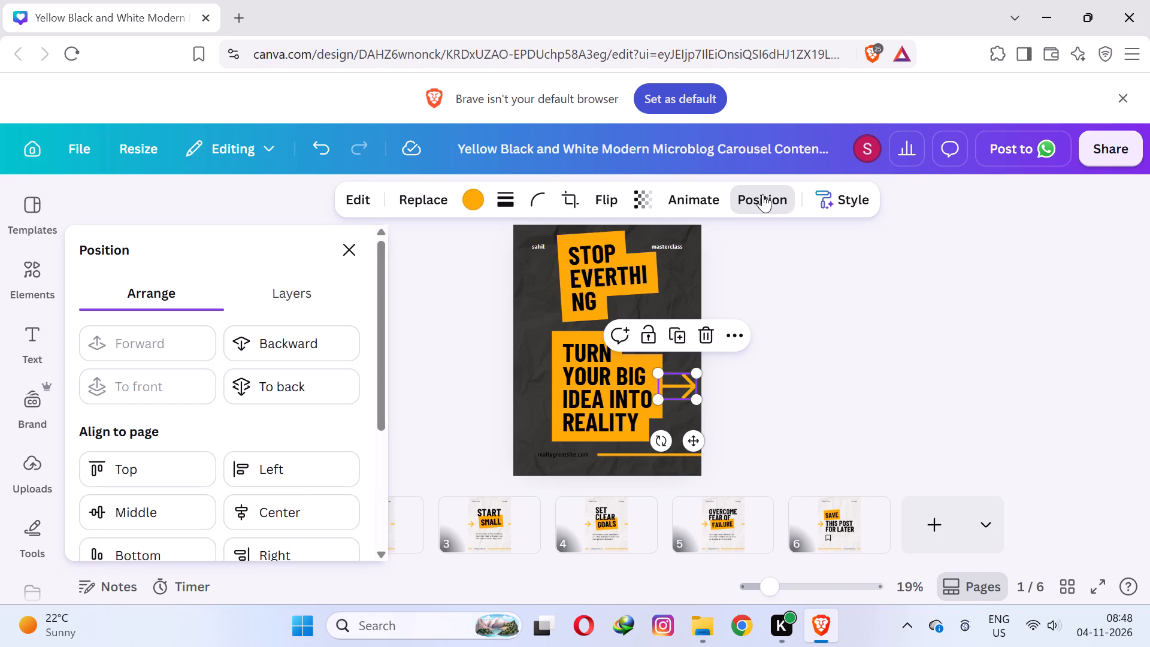
left_click(253, 386)
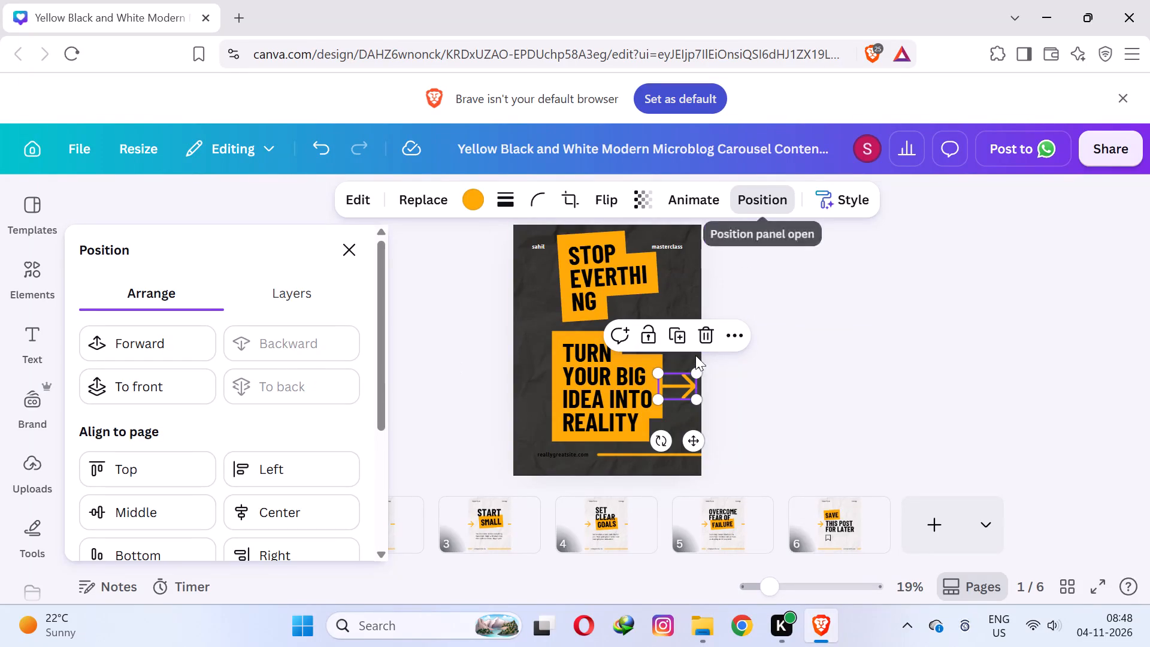
left_click(679, 376)
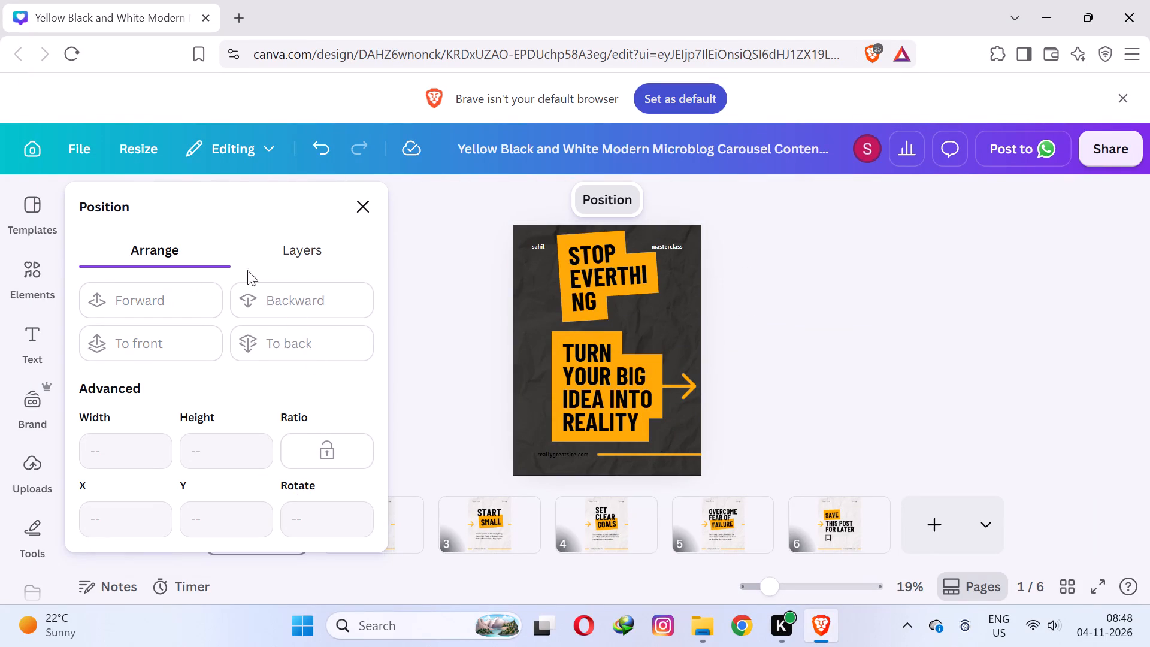
left_click(291, 253)
left_click(168, 253)
left_click(832, 333)
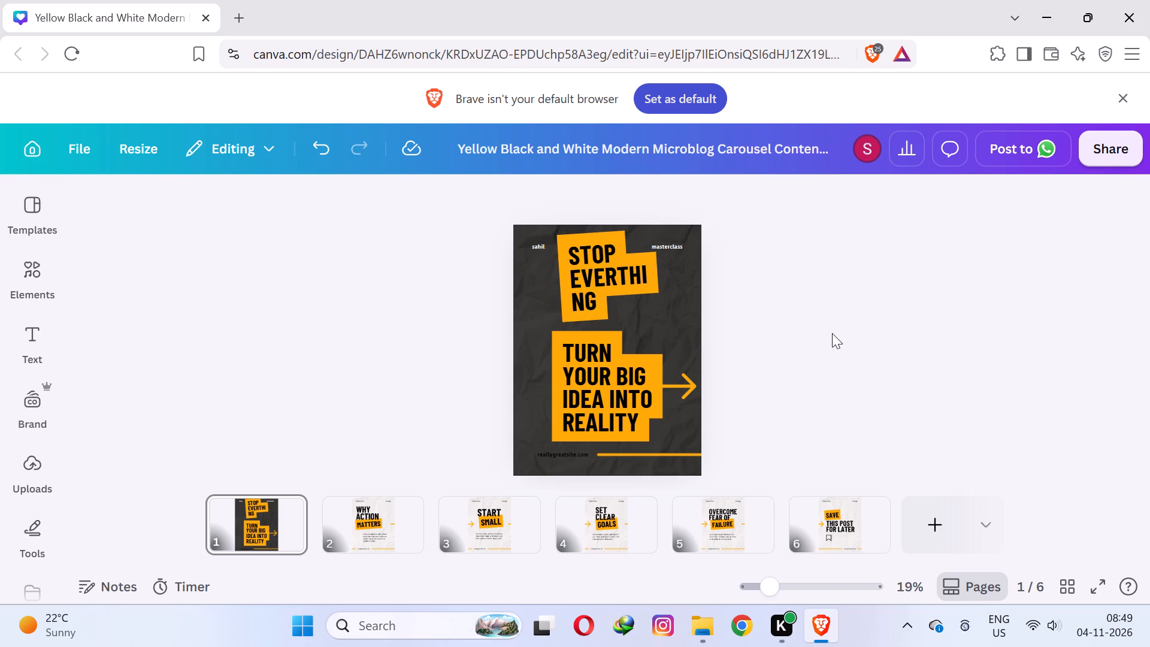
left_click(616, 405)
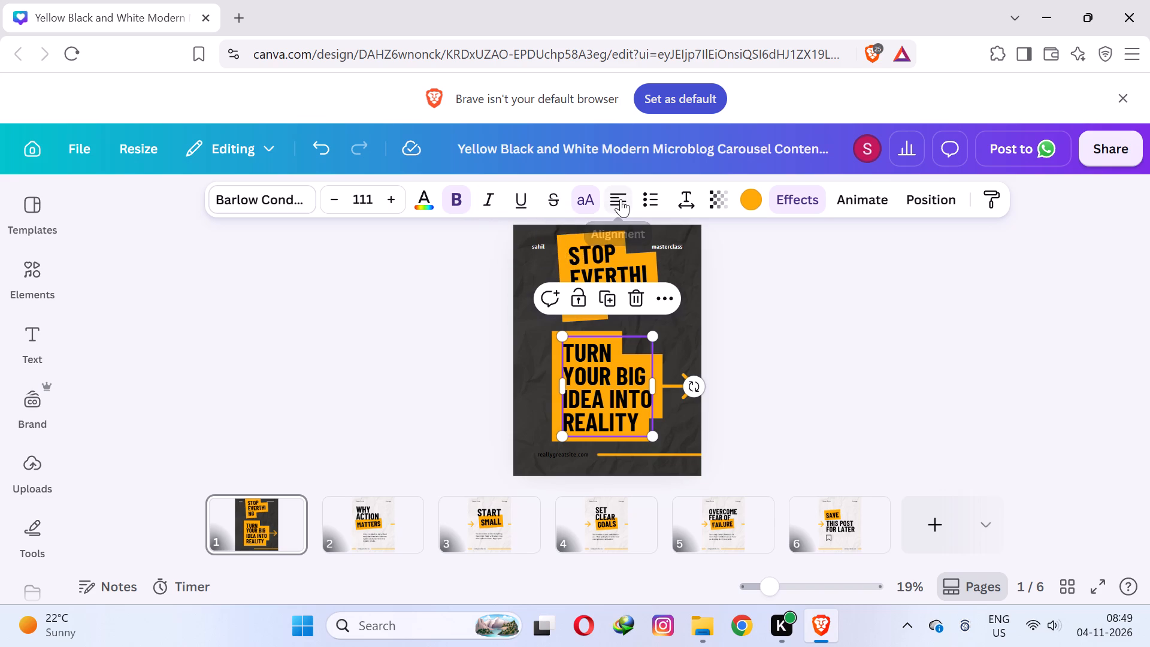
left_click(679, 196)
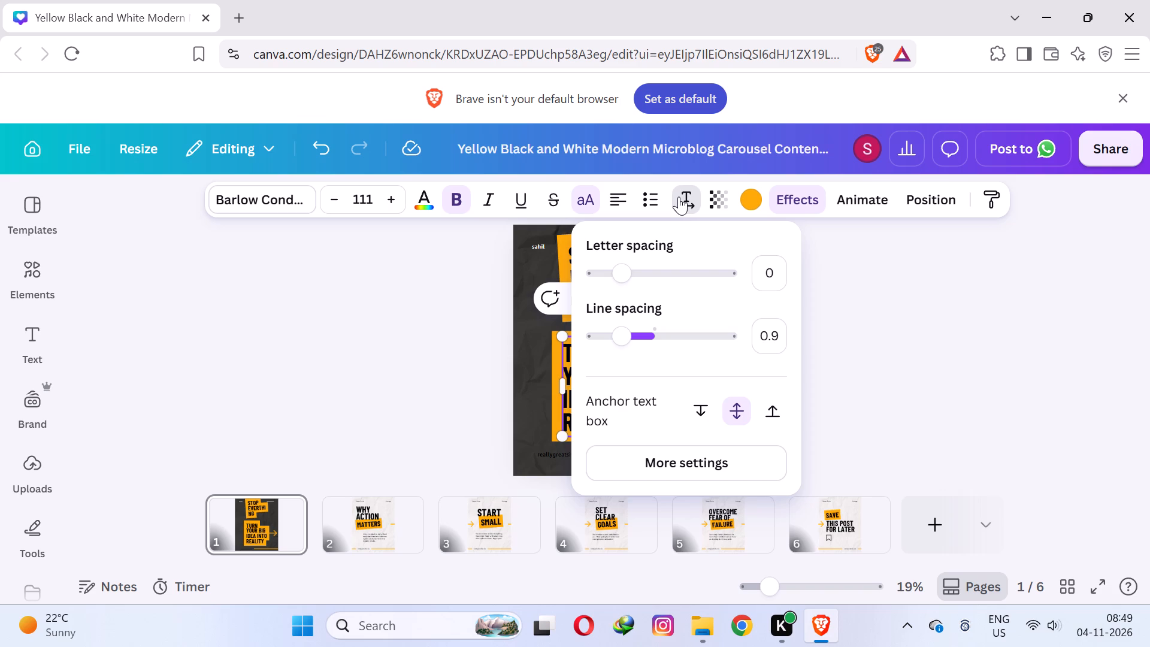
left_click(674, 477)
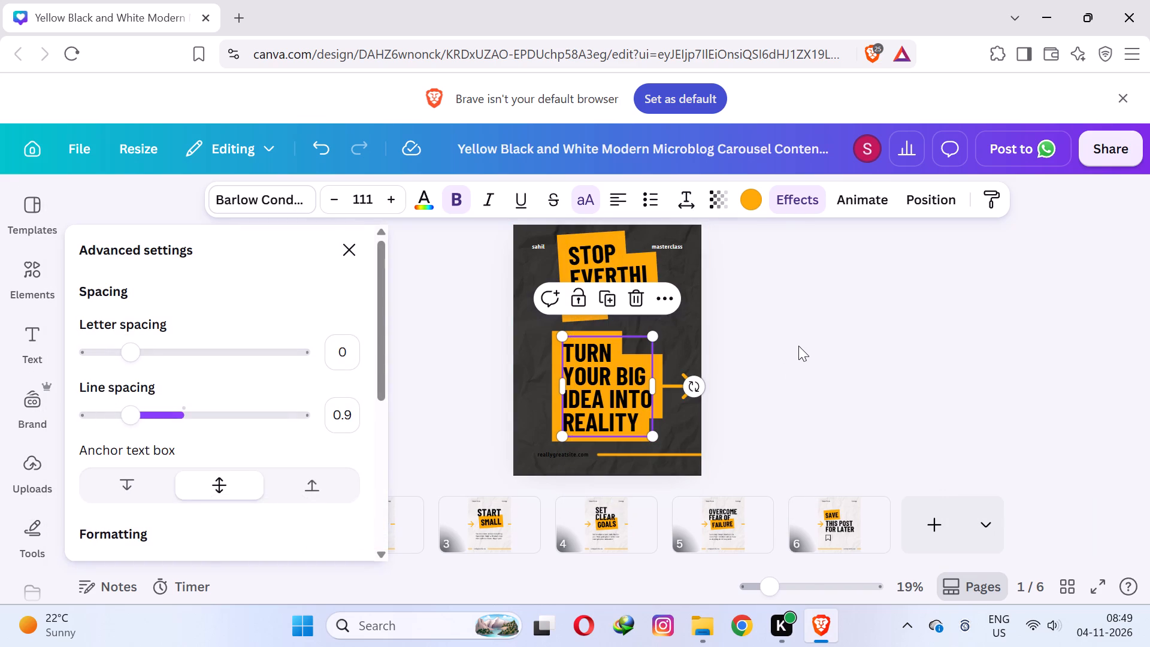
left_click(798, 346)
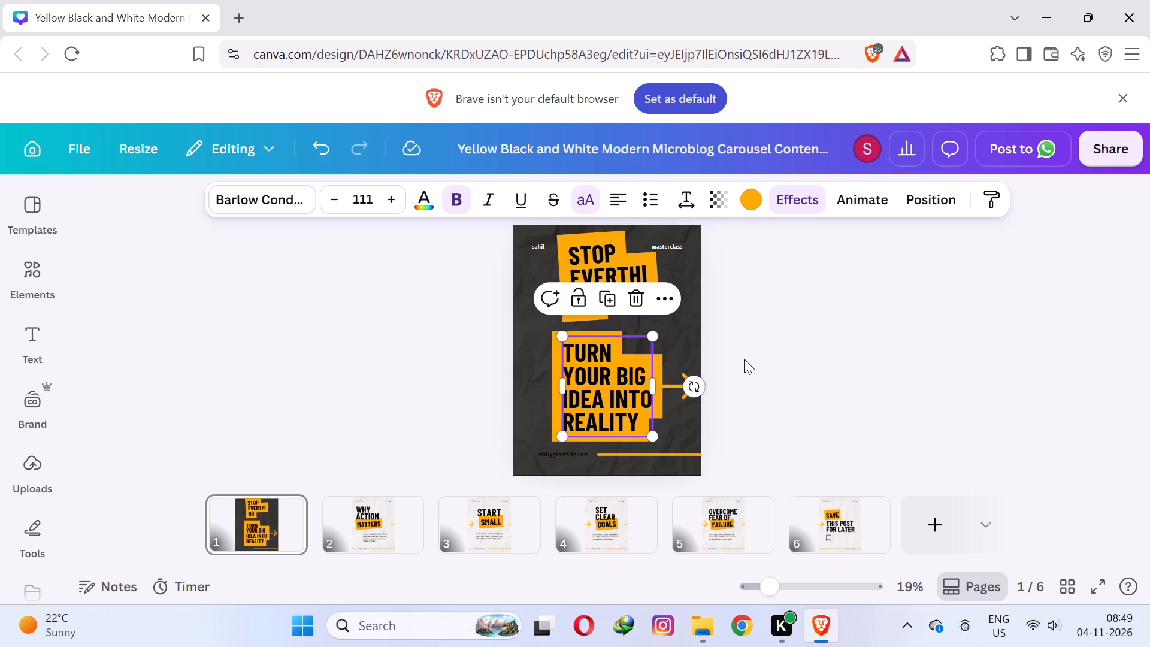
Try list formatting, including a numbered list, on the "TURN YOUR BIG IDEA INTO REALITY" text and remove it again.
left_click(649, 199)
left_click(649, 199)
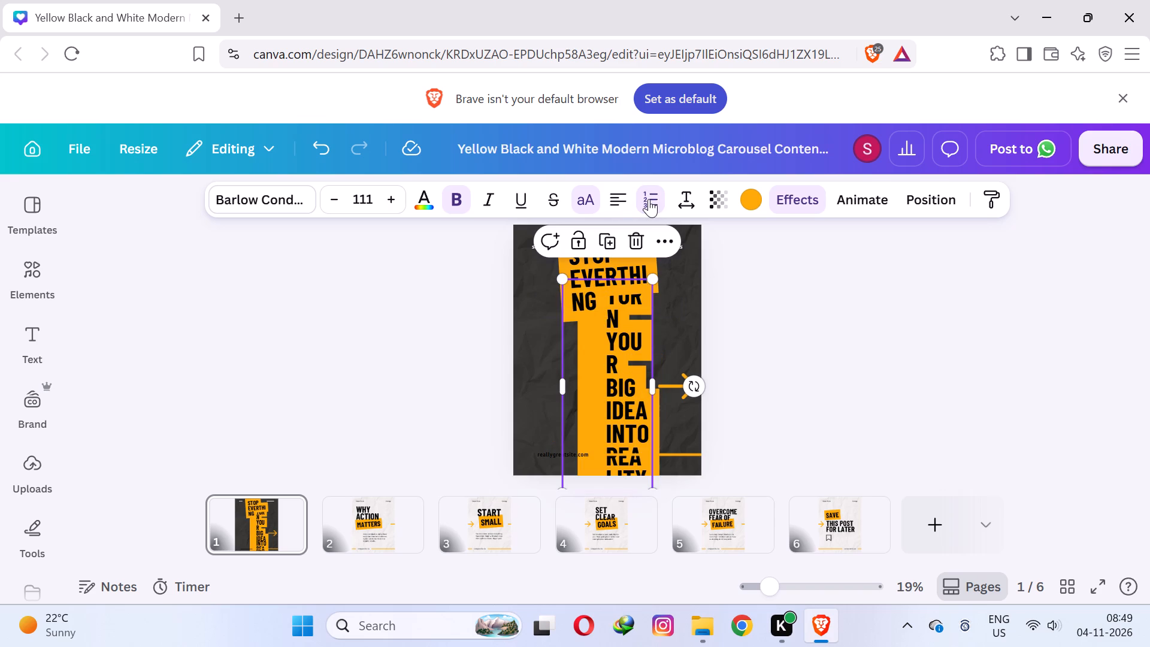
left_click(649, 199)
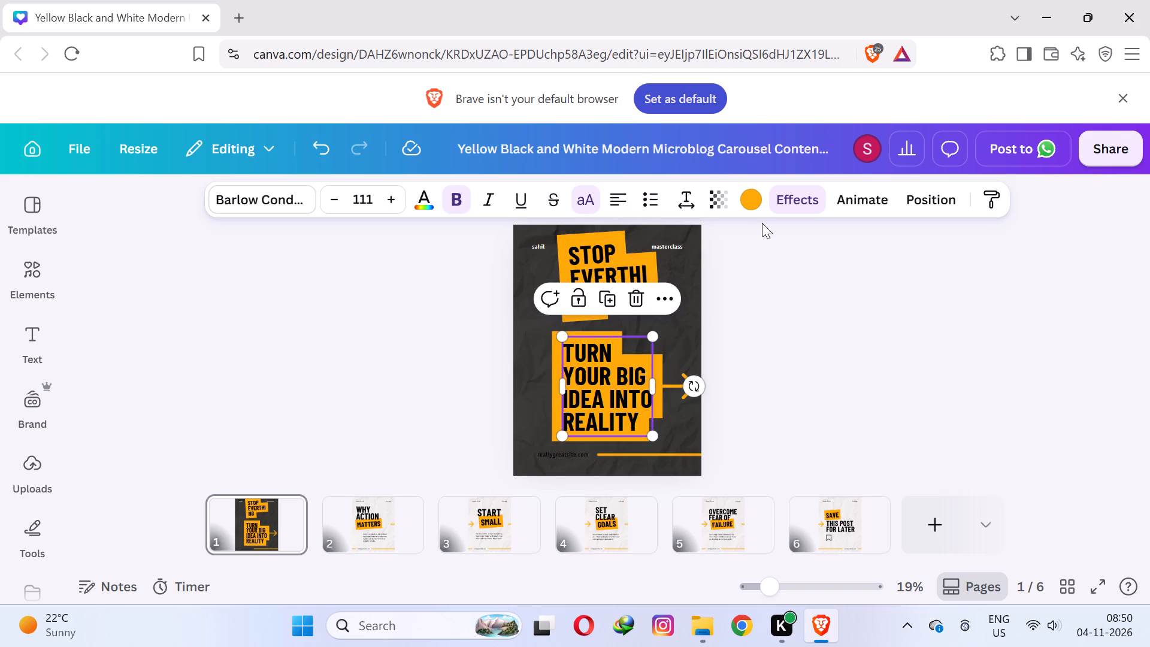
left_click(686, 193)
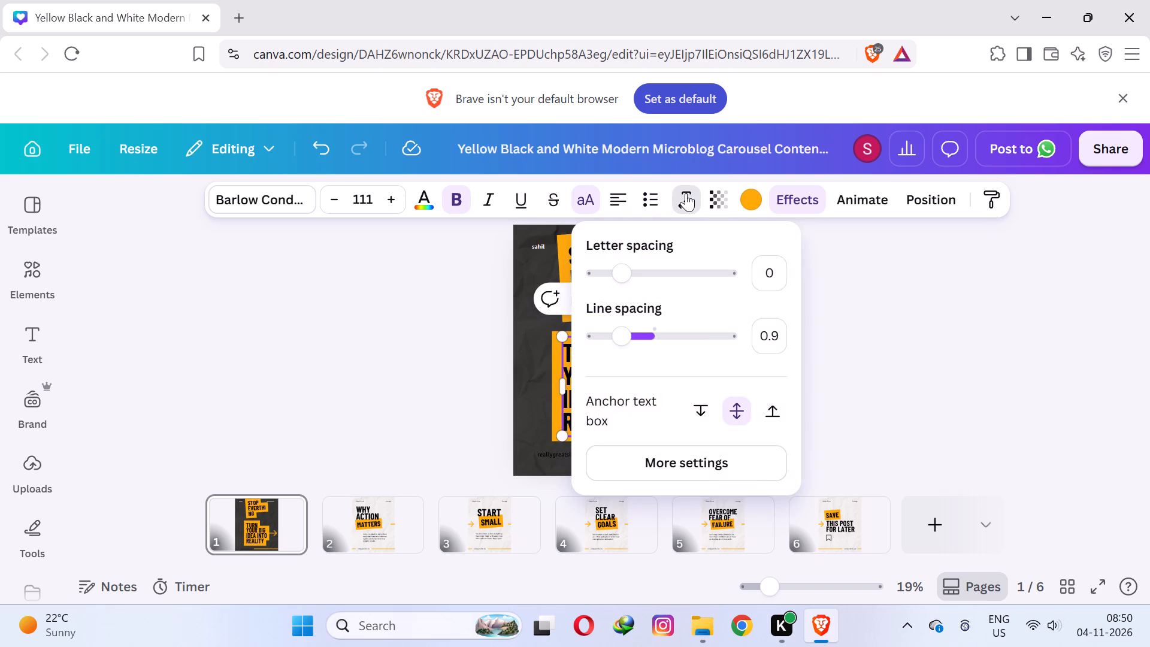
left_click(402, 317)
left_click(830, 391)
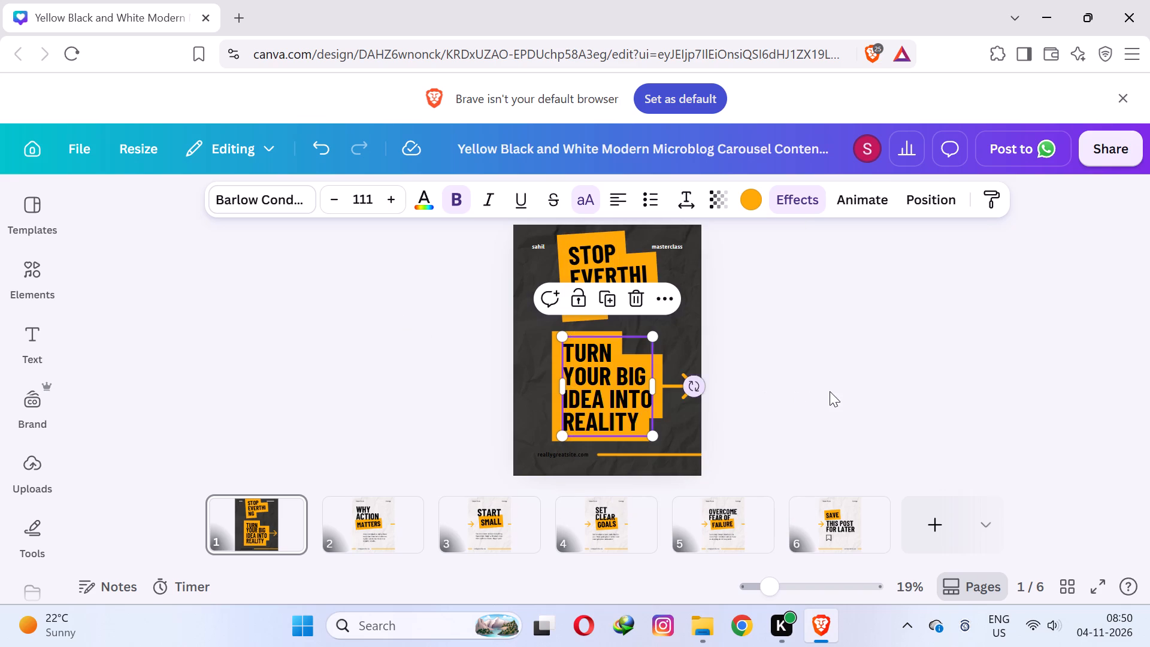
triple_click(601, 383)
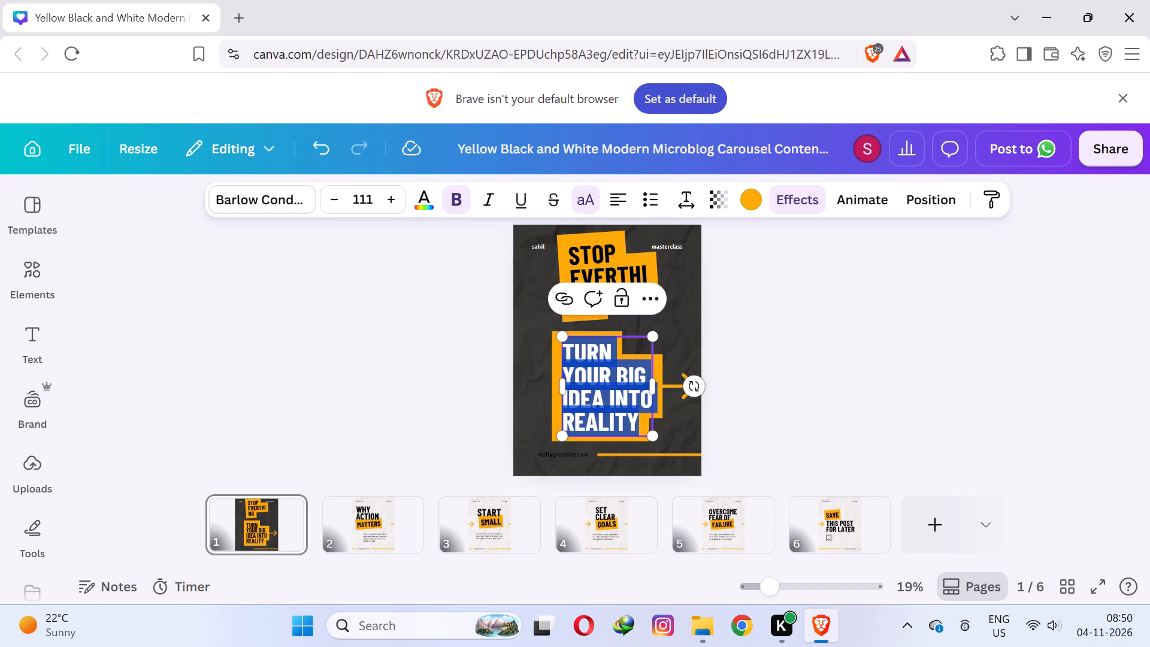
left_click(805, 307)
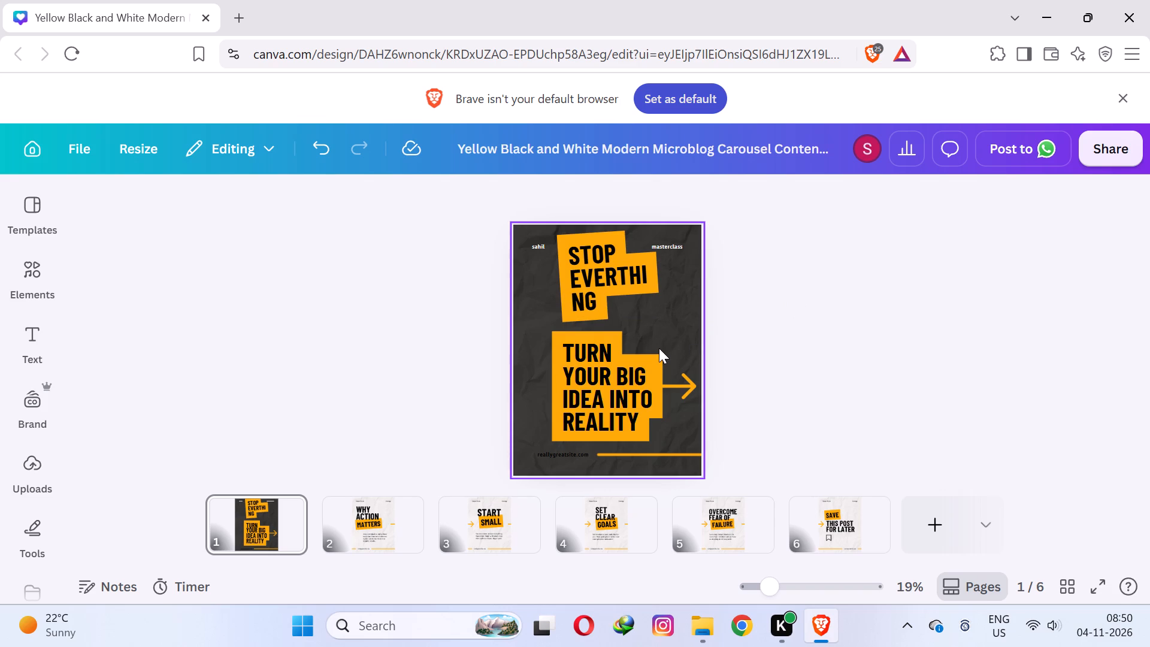
Browse the available text effects for the "TURN YOUR BIG IDEA INTO REALITY" text, from the basic styles through the advanced ones.
left_click(575, 386)
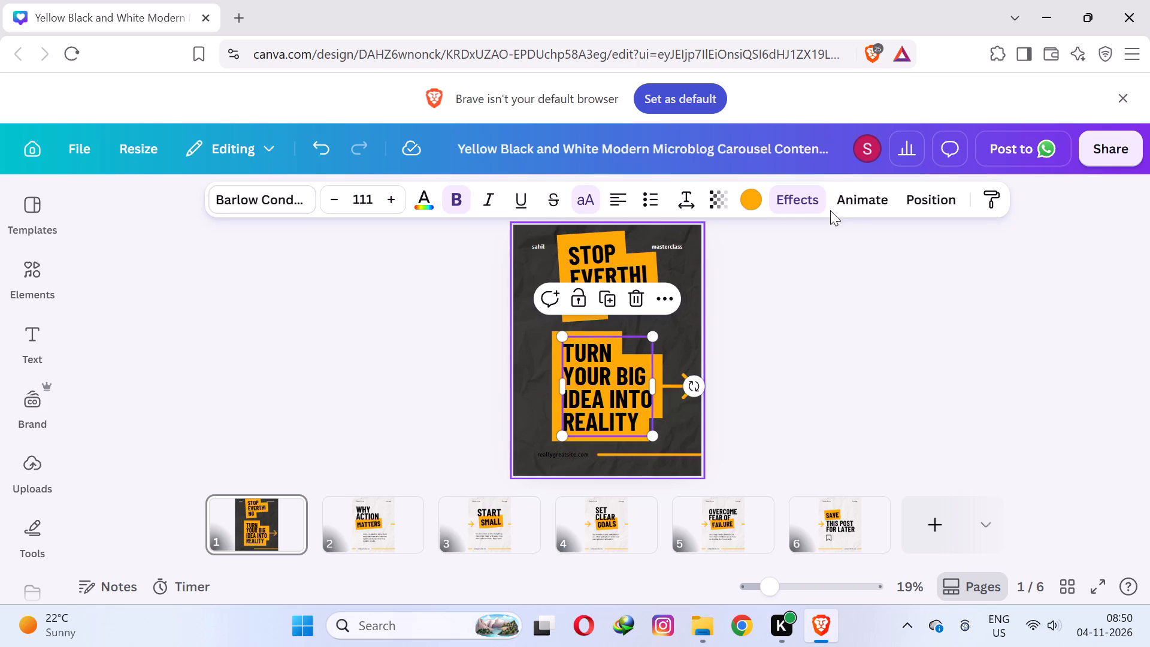
left_click(811, 199)
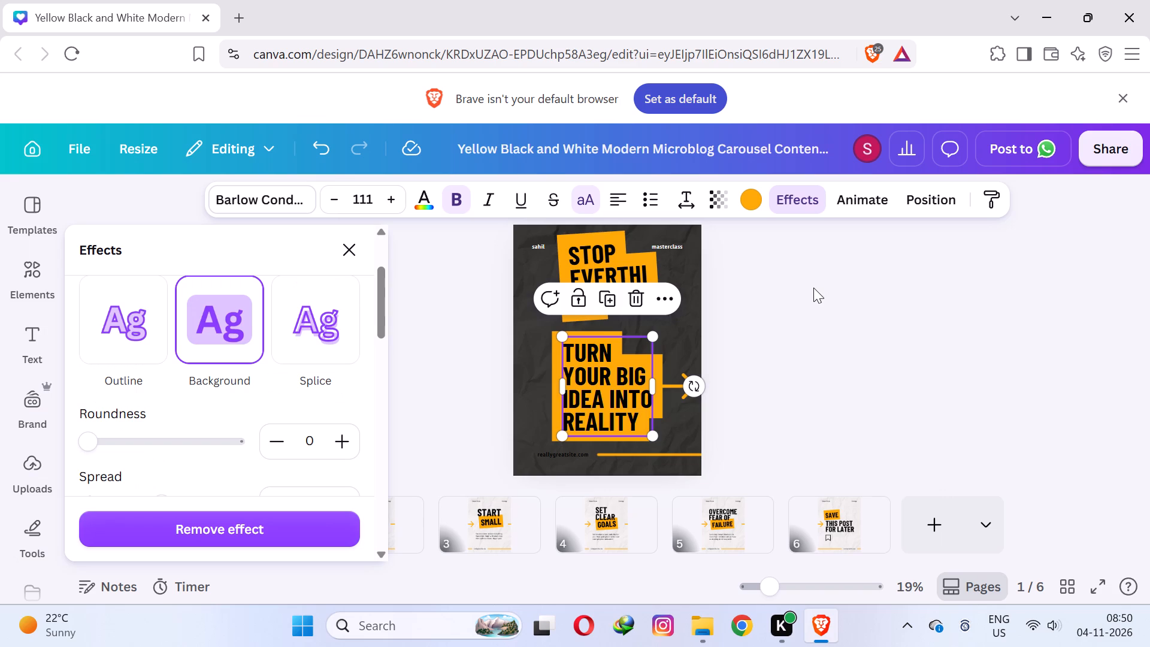
scroll(240, 386, "up", 2)
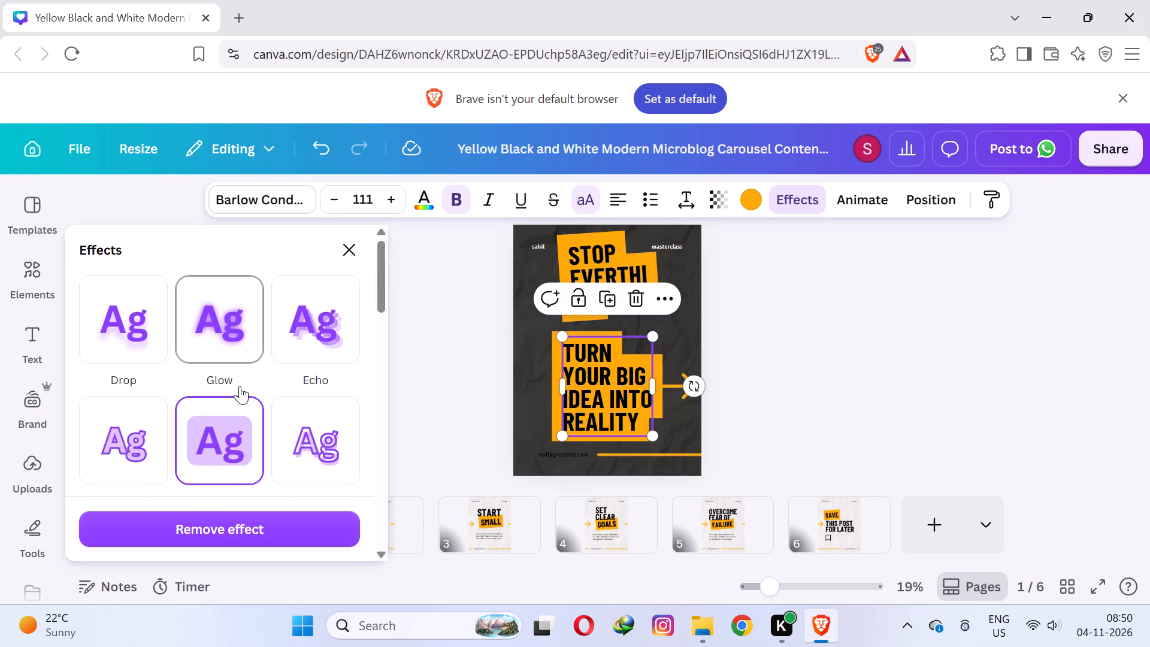
scroll(240, 386, "up", 3)
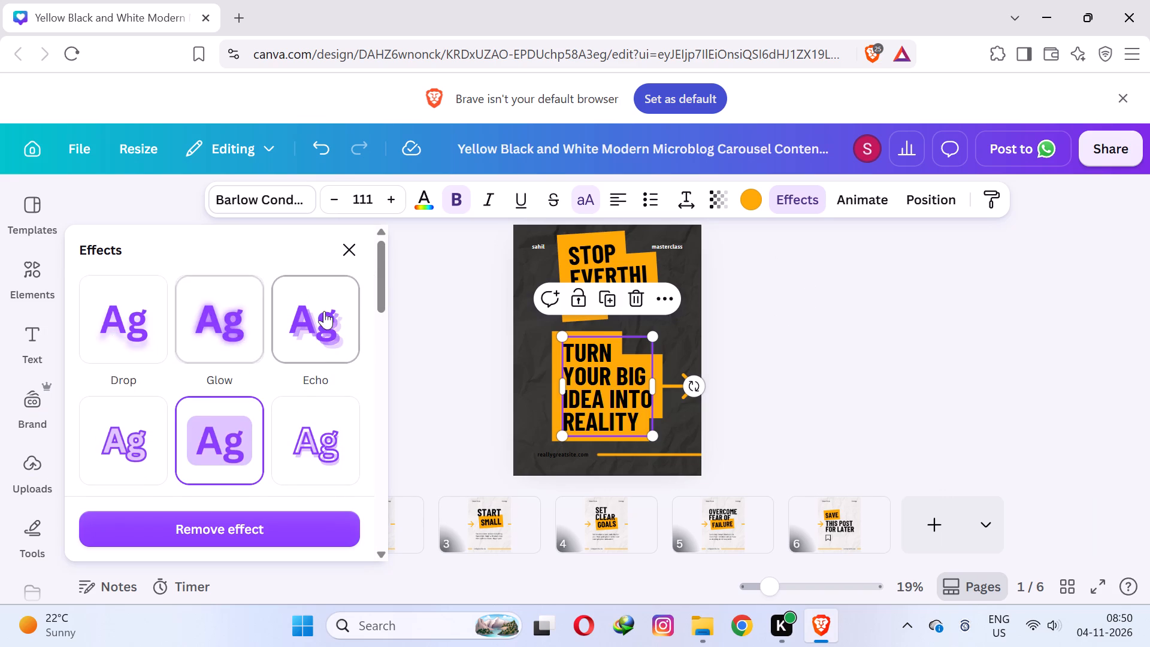
scroll(324, 311, "down", 1)
scroll(107, 353, "down", 2)
scroll(210, 351, "up", 2)
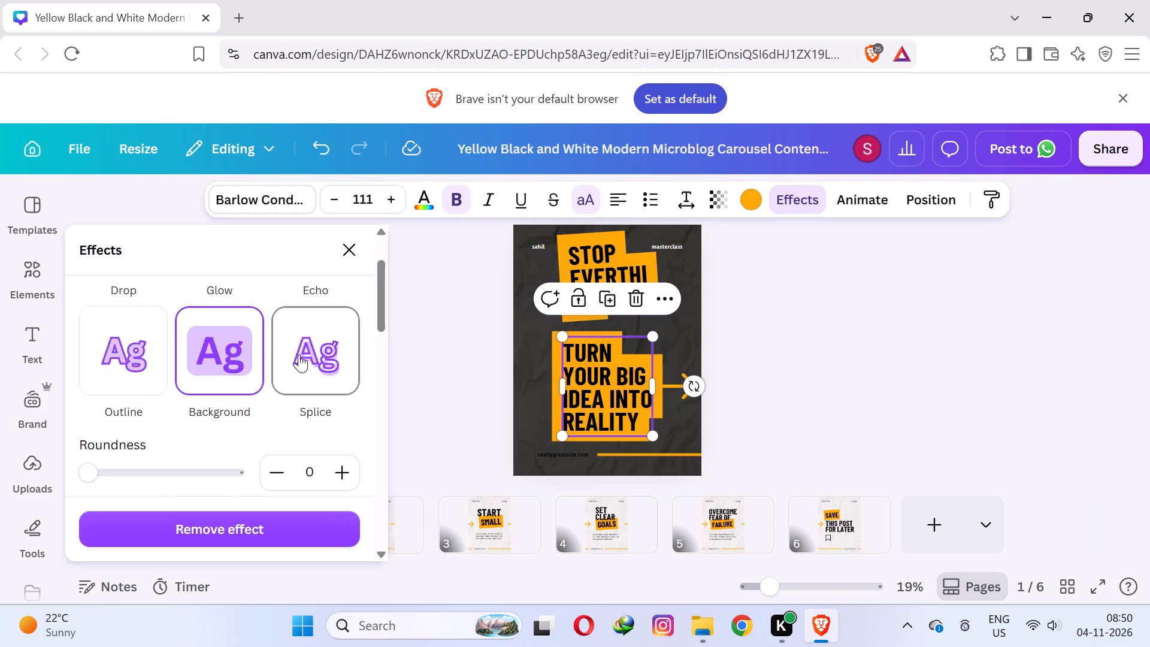
scroll(317, 354, "down", 5)
scroll(237, 385, "up", 1)
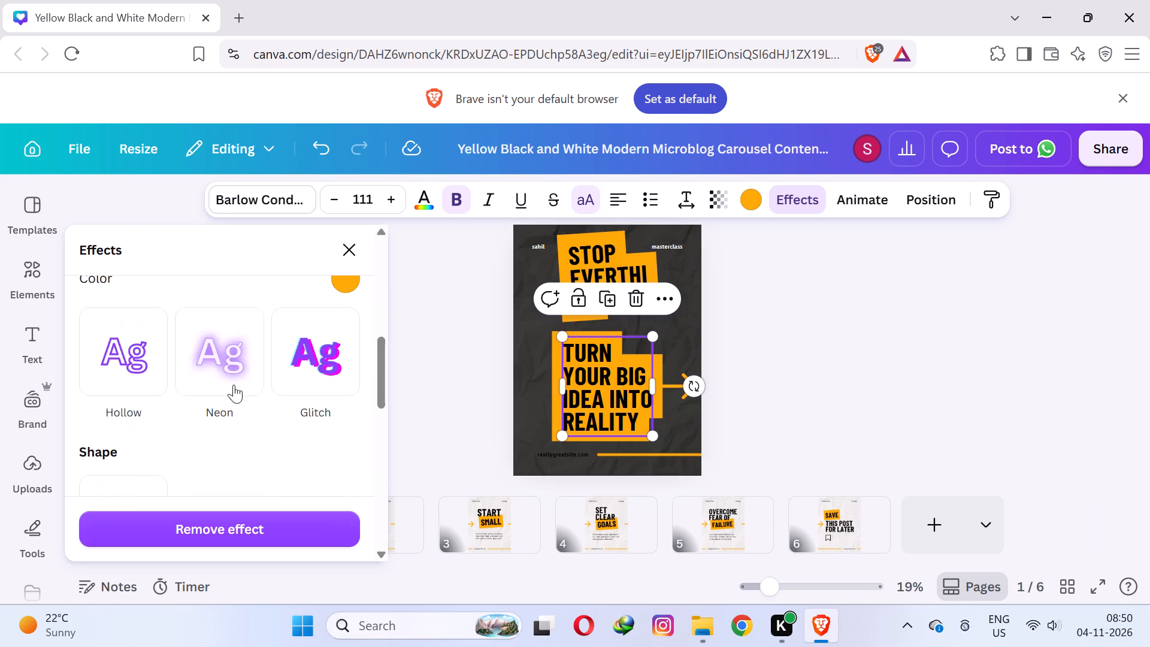
scroll(223, 383, "down", 6)
scroll(215, 400, "up", 9)
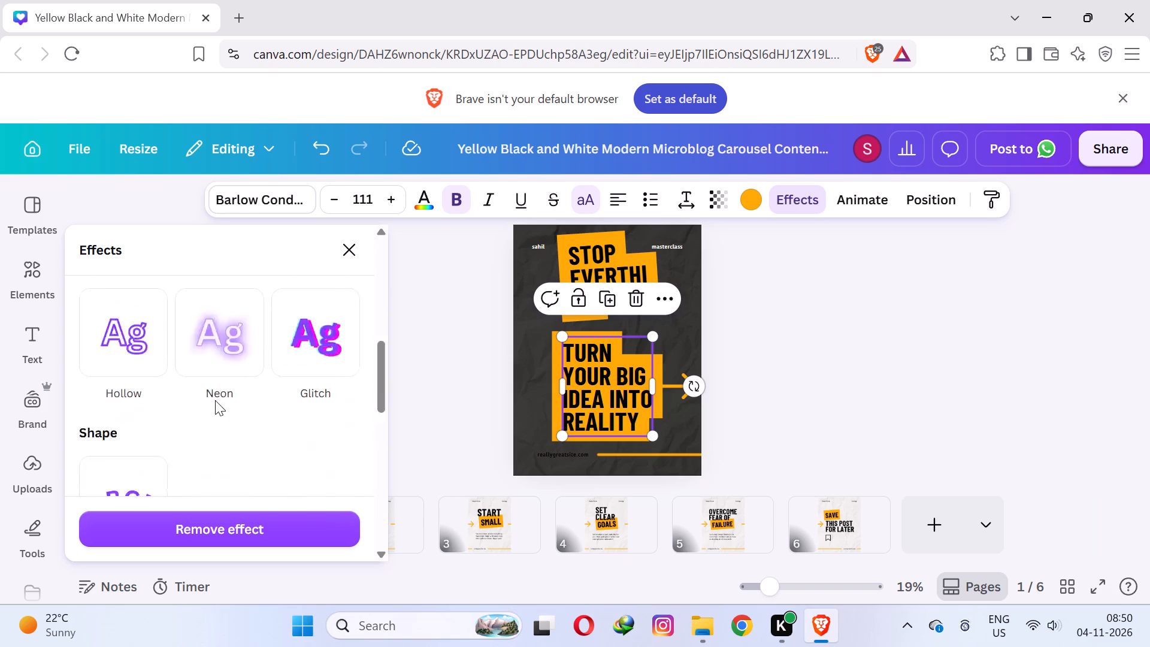
scroll(215, 400, "down", 7)
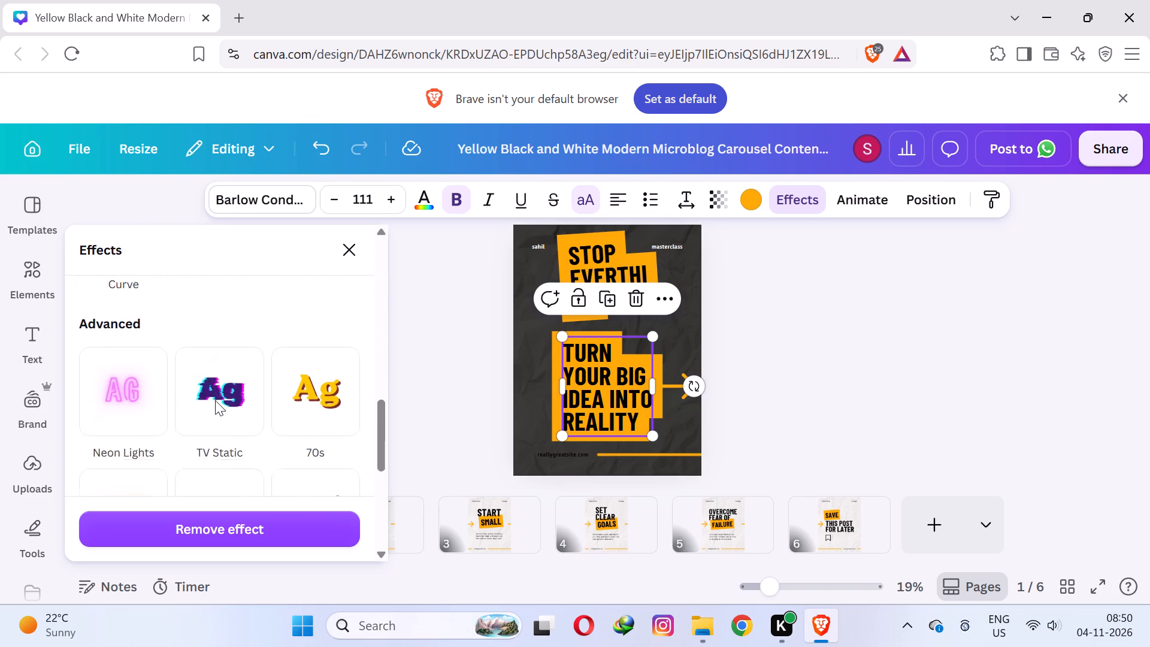
scroll(333, 383, "down", 3)
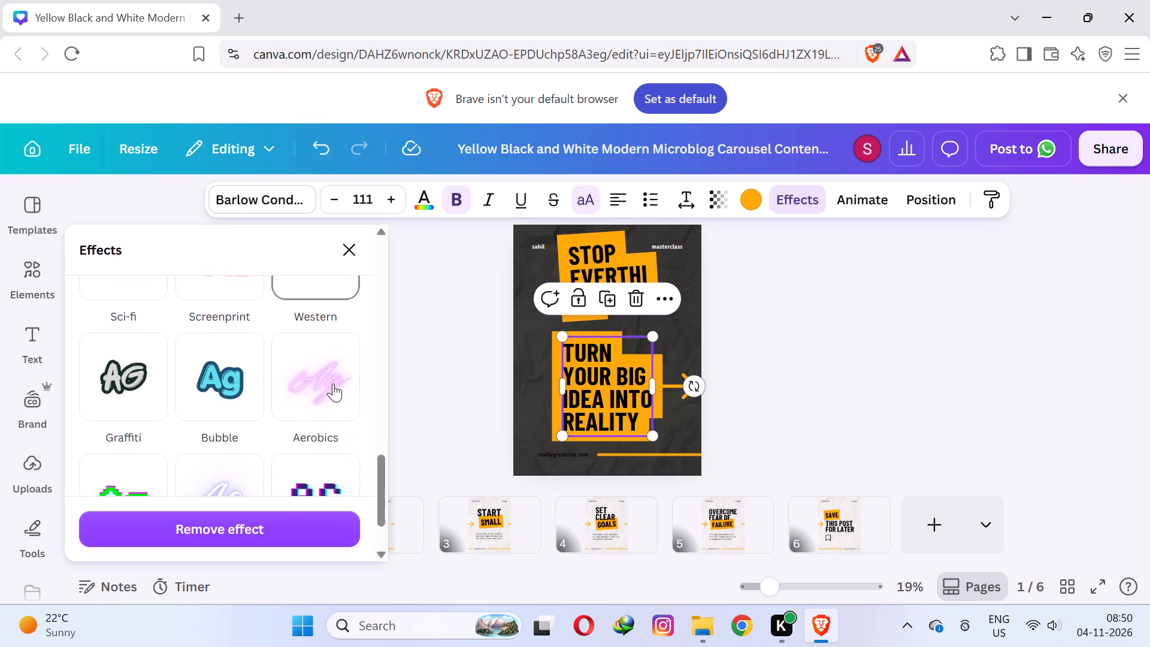
scroll(333, 383, "down", 4)
scroll(333, 383, "up", 20)
scroll(333, 383, "up", 7)
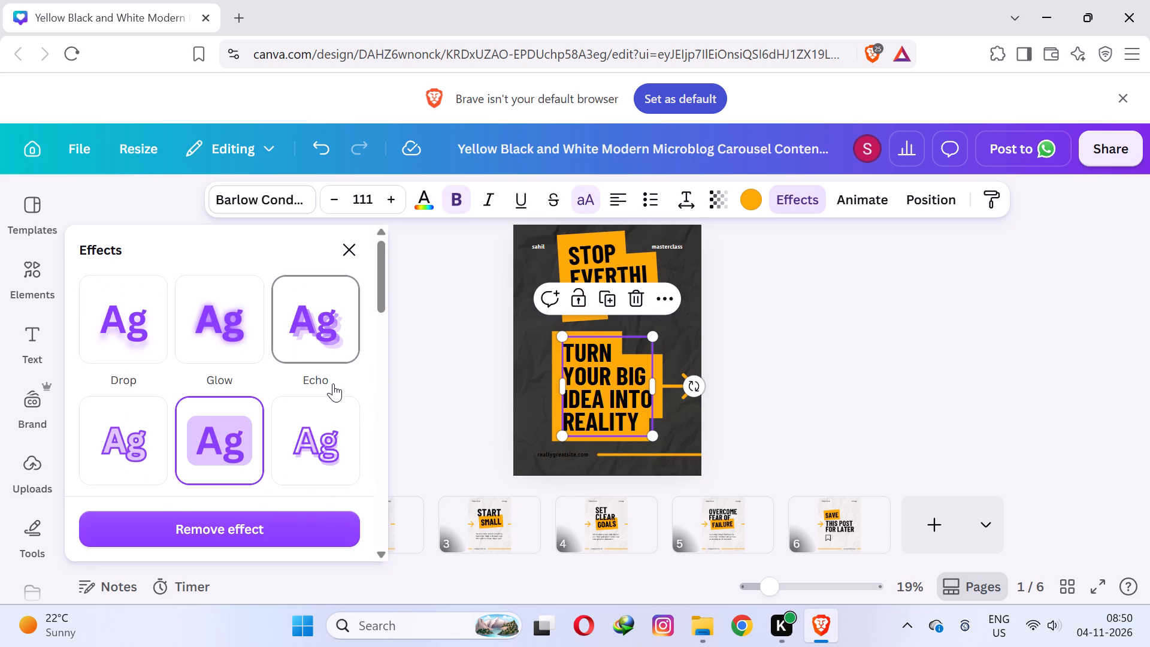
scroll(333, 383, "up", 5)
left_click(806, 207)
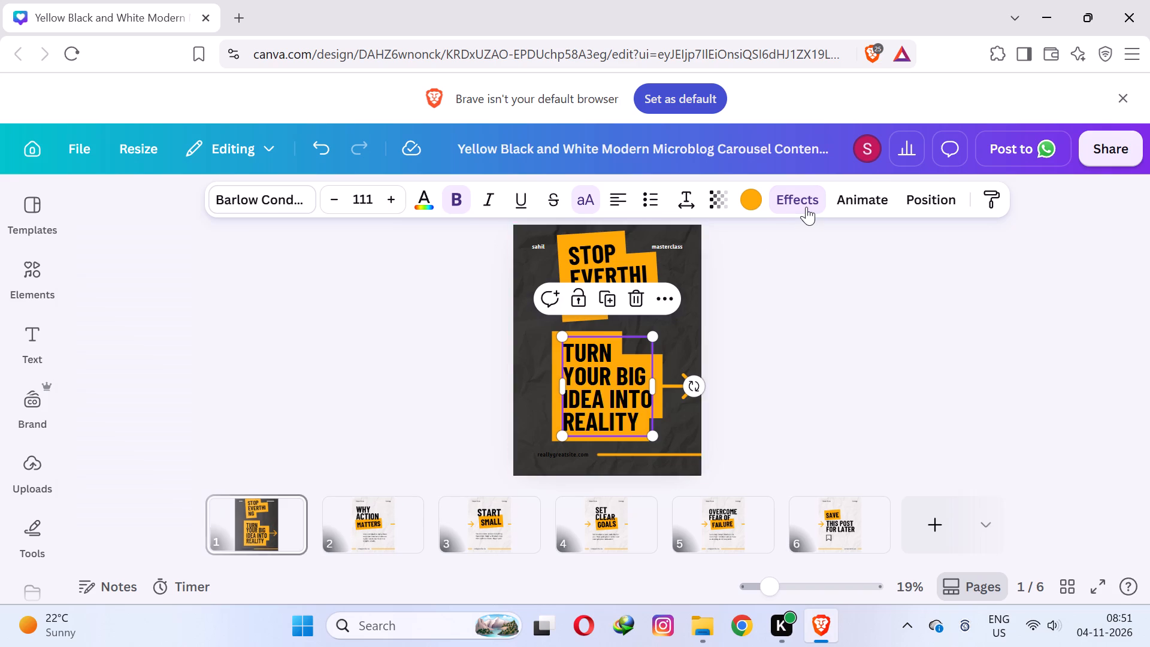
Reopen the text effects for the "TURN YOUR BIG IDEA INTO REALITY" text and examine the styles, from basic through advanced.
triple_click(617, 382)
left_click(617, 382)
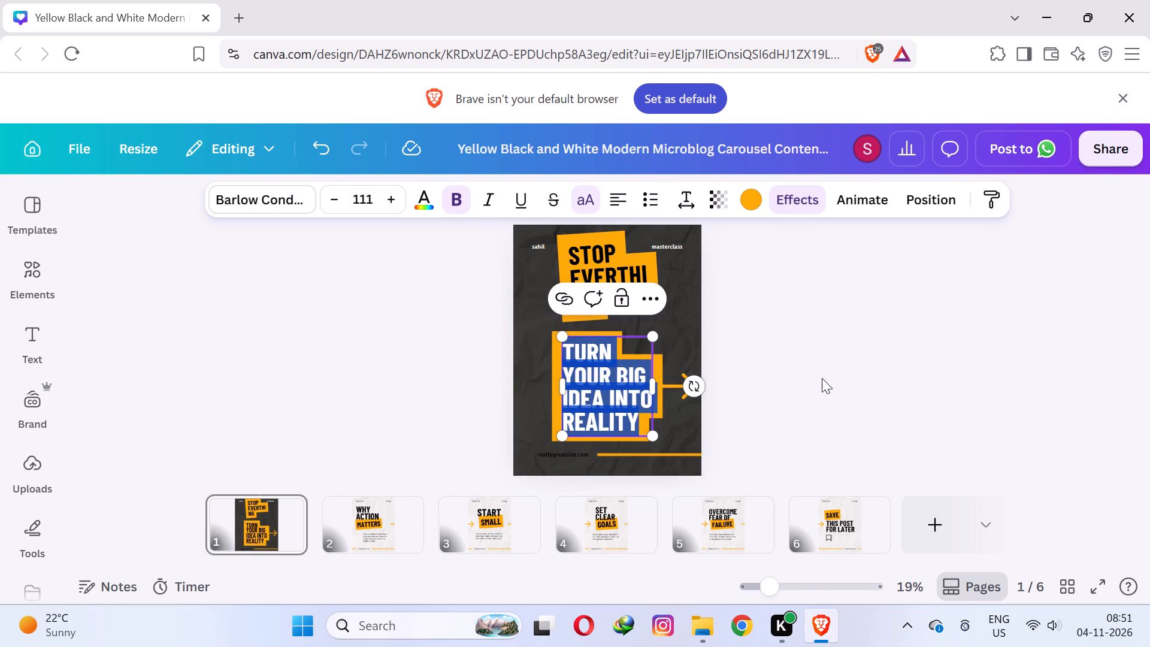
left_click(854, 372)
left_click(599, 377)
left_click(798, 201)
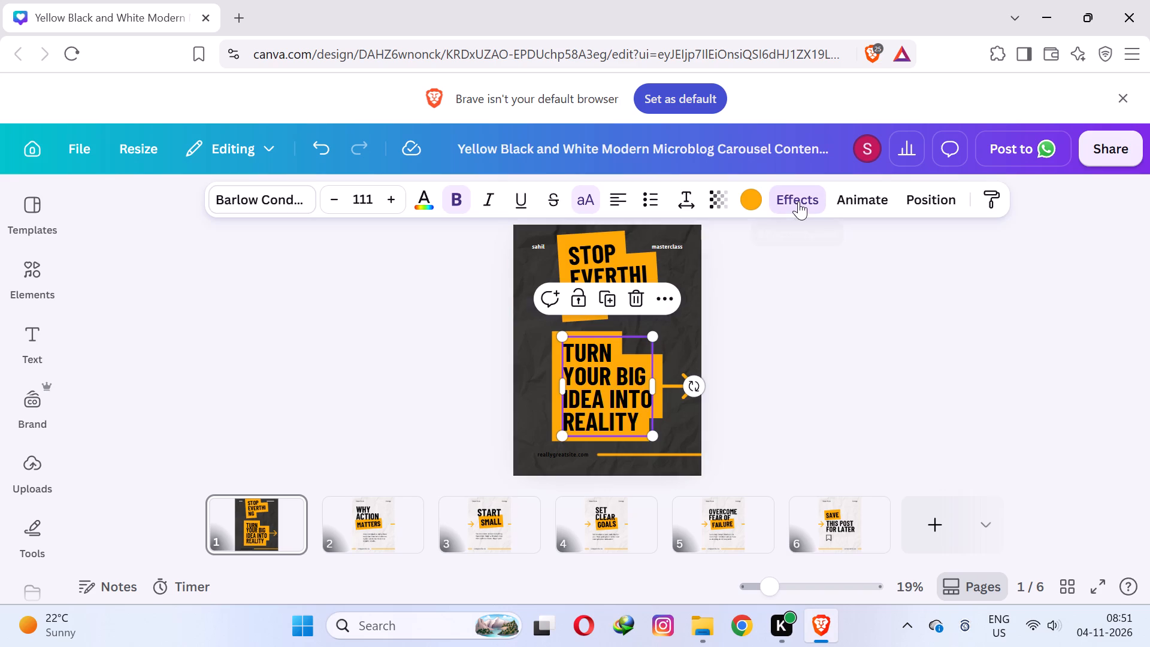
scroll(320, 397, "up", 14)
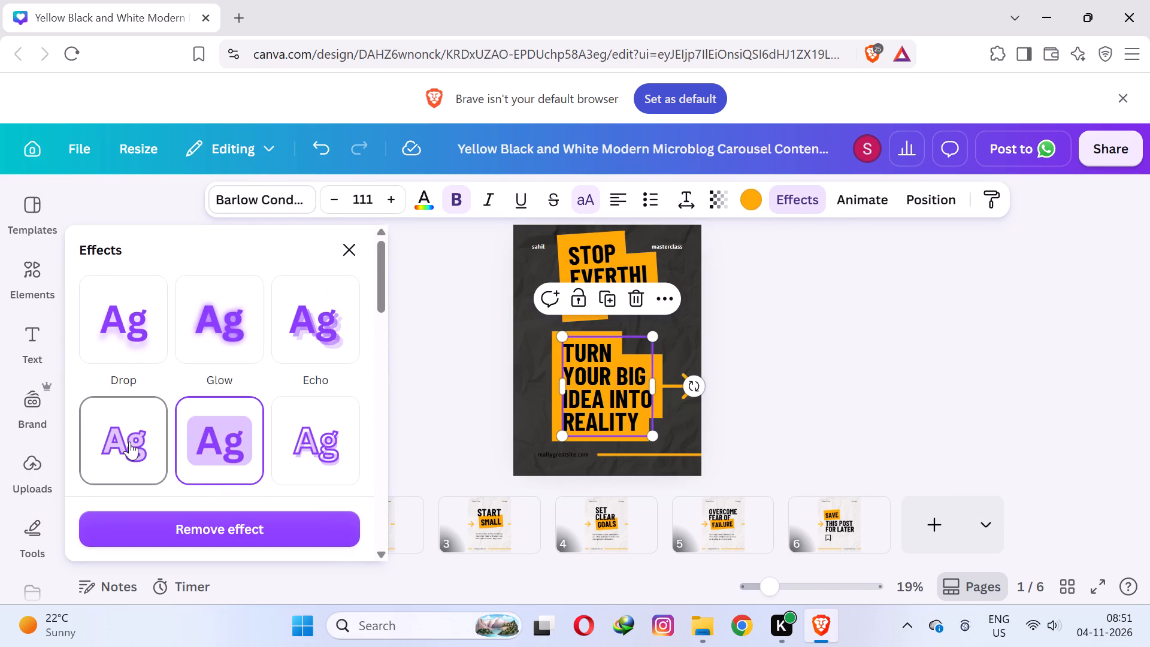
scroll(129, 442, "down", 1)
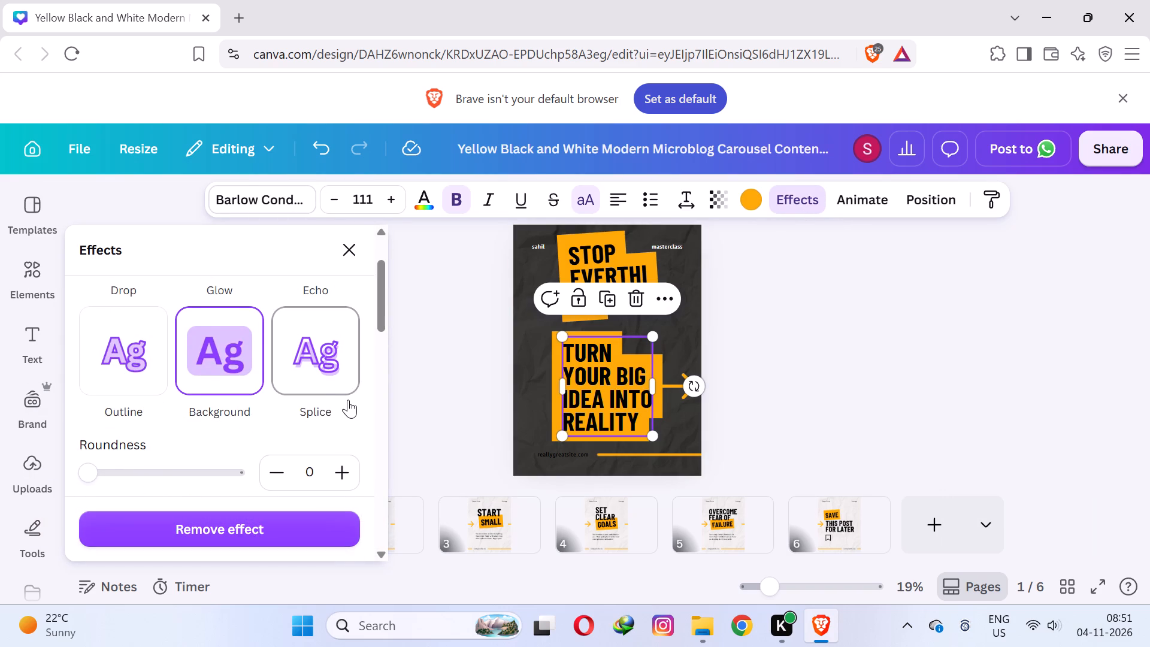
scroll(348, 400, "down", 1)
scroll(173, 426, "down", 2)
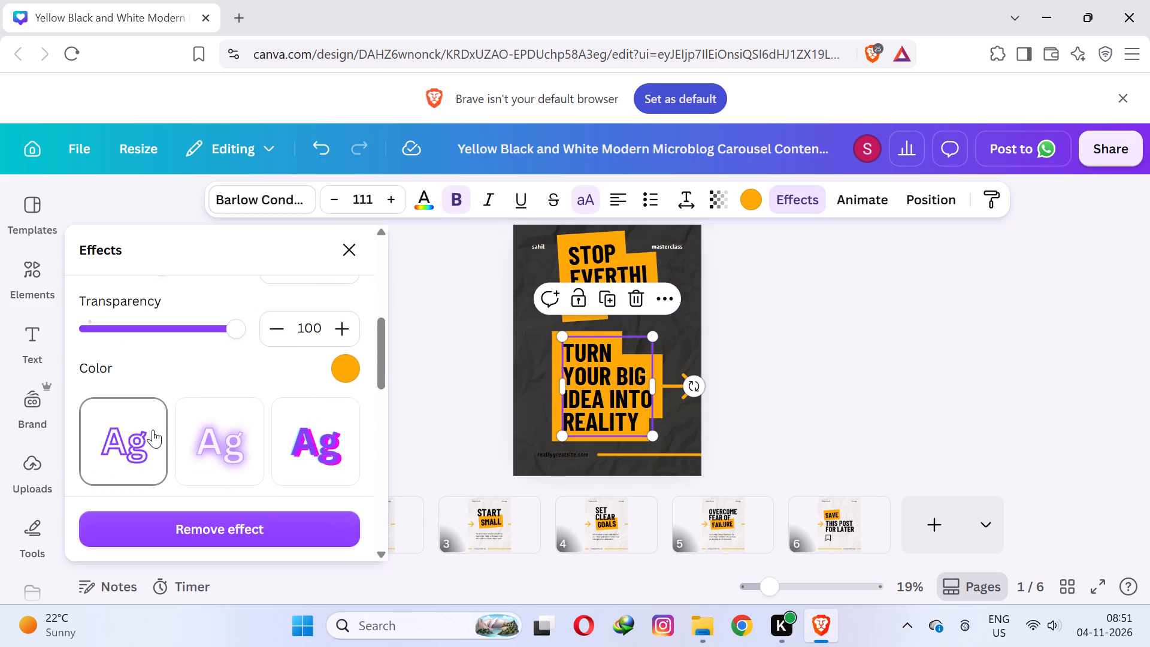
scroll(153, 430, "down", 2)
scroll(235, 349, "down", 1)
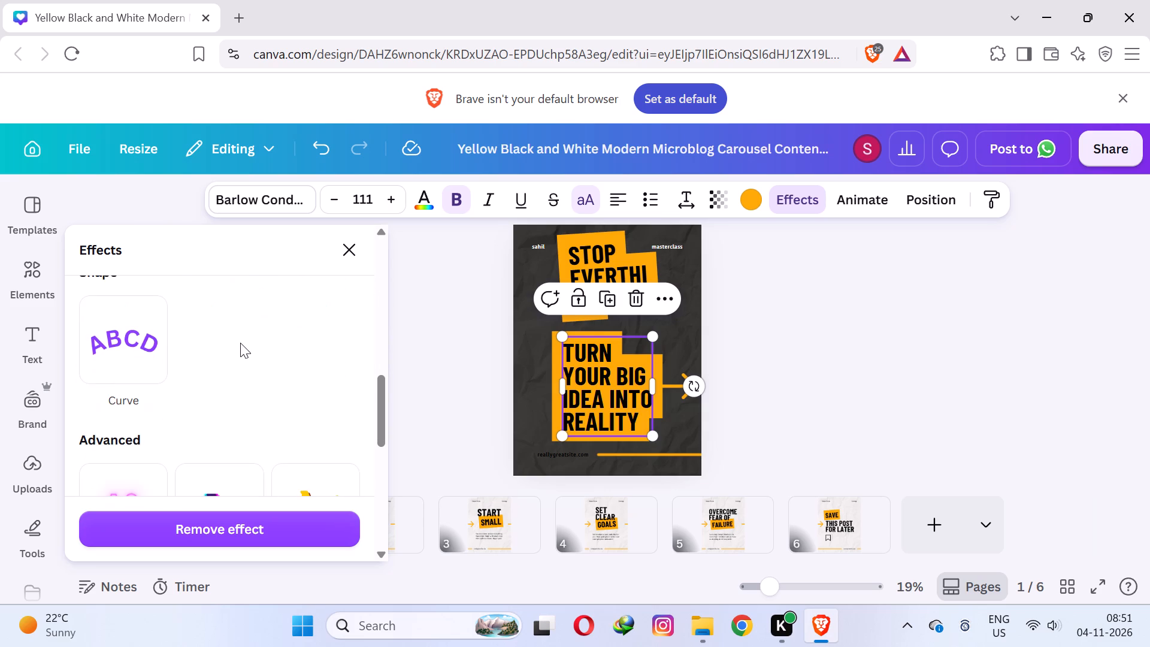
scroll(240, 343, "down", 2)
scroll(314, 390, "down", 1)
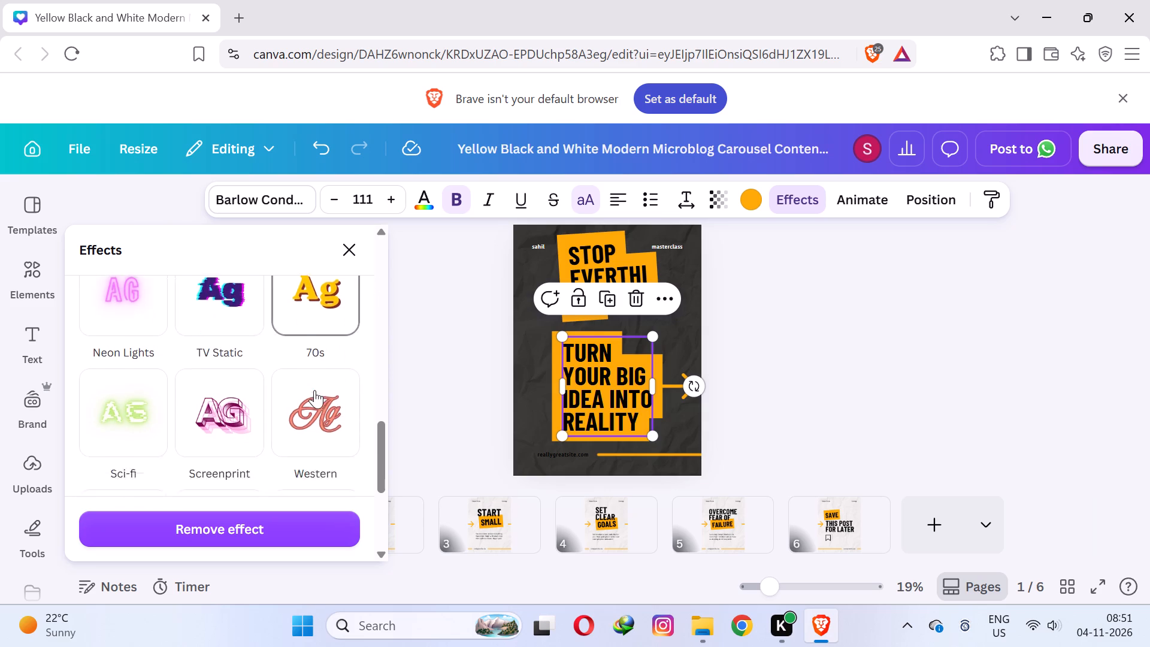
scroll(143, 424, "down", 1)
scroll(235, 413, "down", 1)
scroll(310, 394, "down", 2)
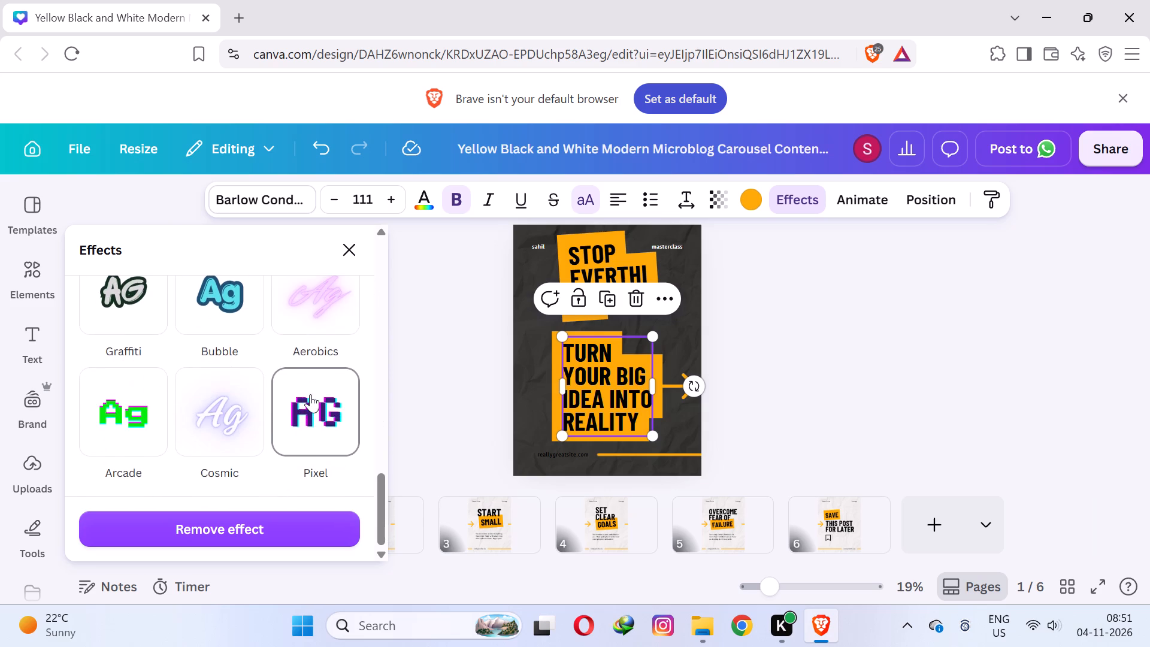
scroll(298, 417, "up", 16)
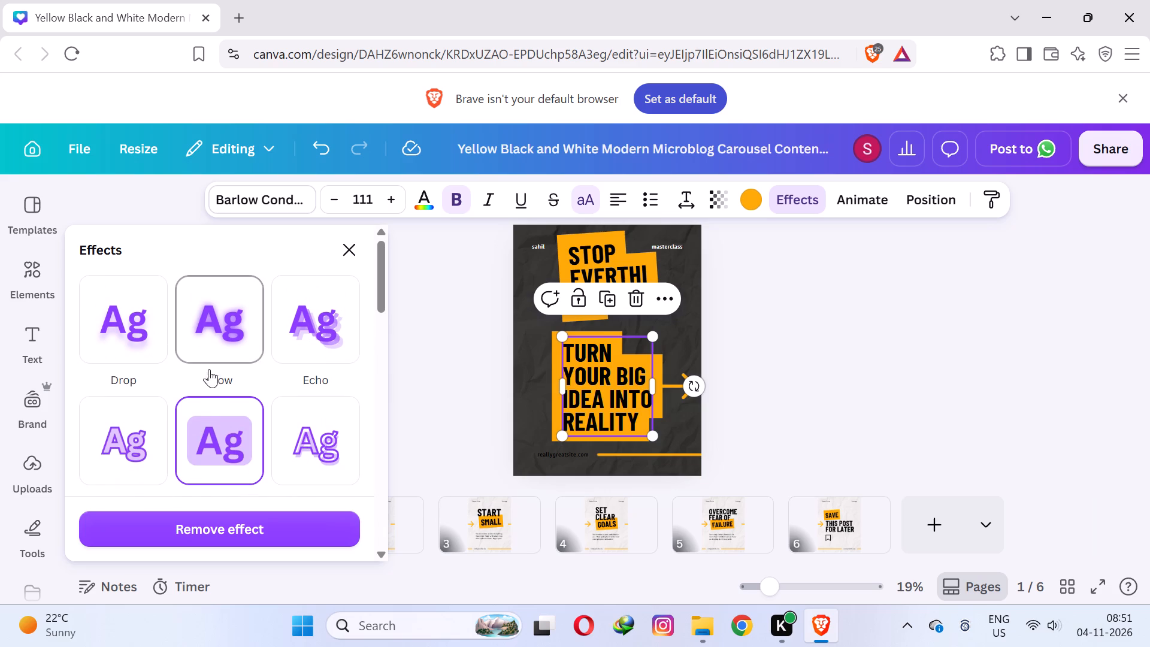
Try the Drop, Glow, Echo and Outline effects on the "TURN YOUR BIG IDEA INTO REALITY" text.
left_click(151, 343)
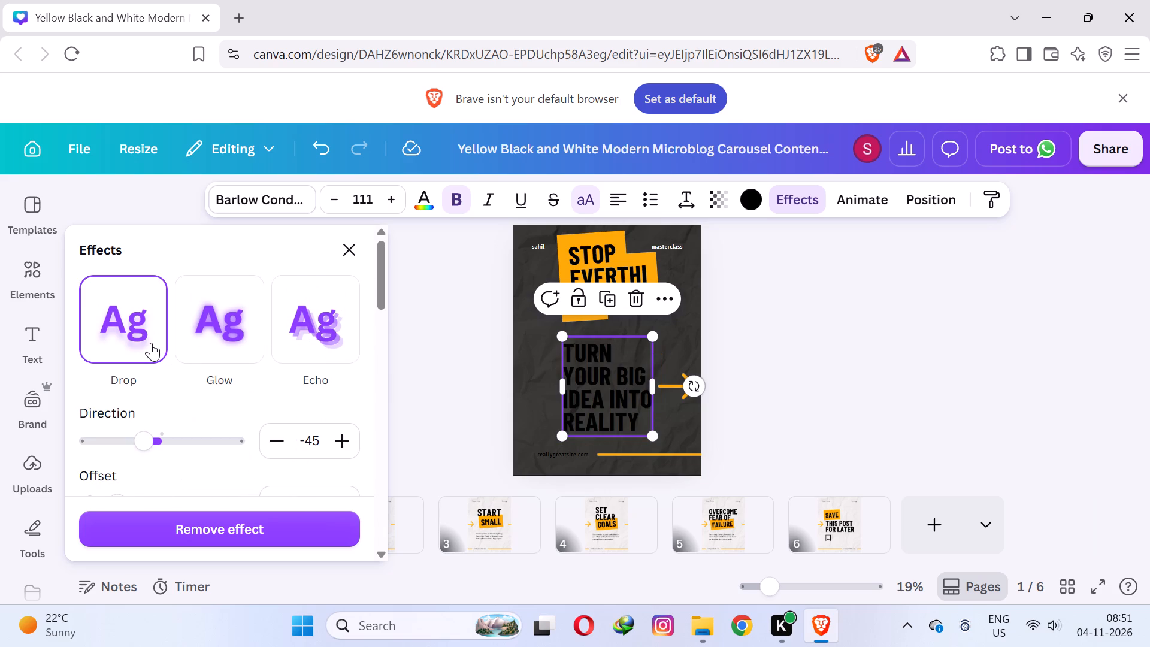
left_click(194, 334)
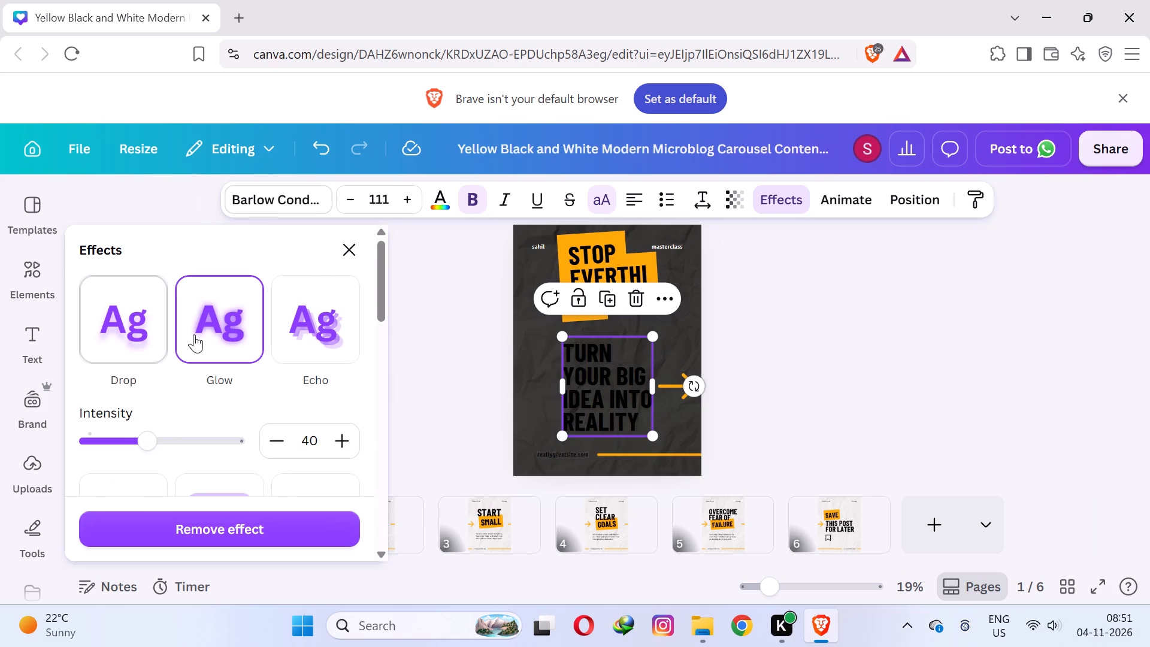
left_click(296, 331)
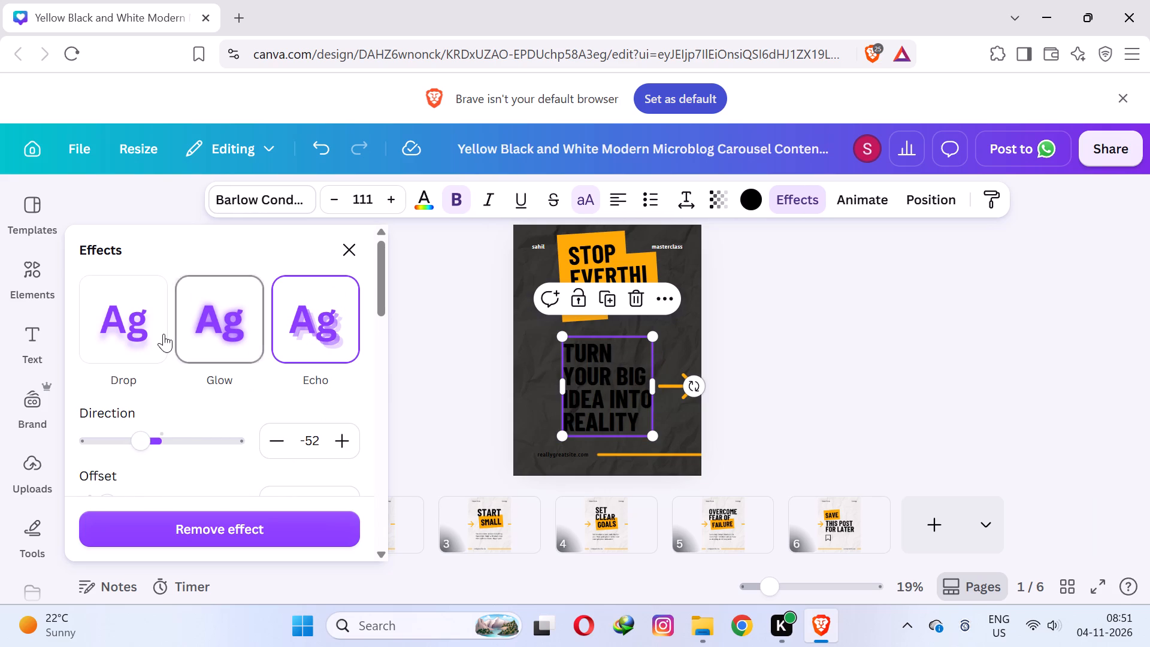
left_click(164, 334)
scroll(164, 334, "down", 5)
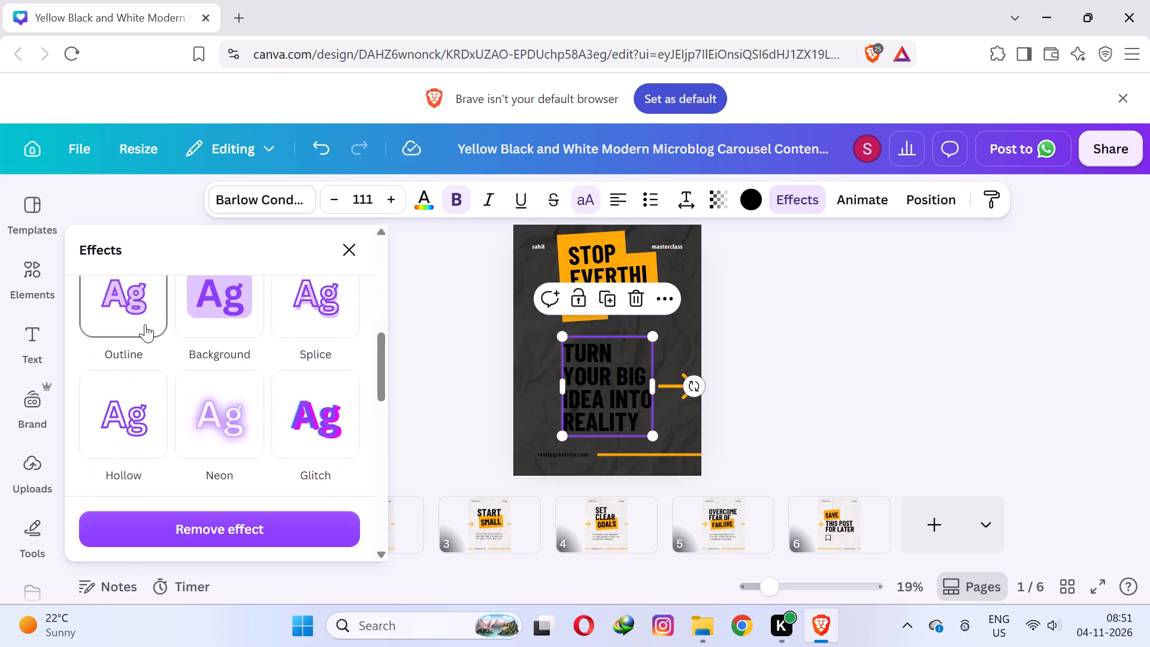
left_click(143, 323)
Apply the yellow Background effect with roundness 50 and spread 50 to the "TURN YOUR BIG IDEA INTO REALITY" text.
left_click(228, 322)
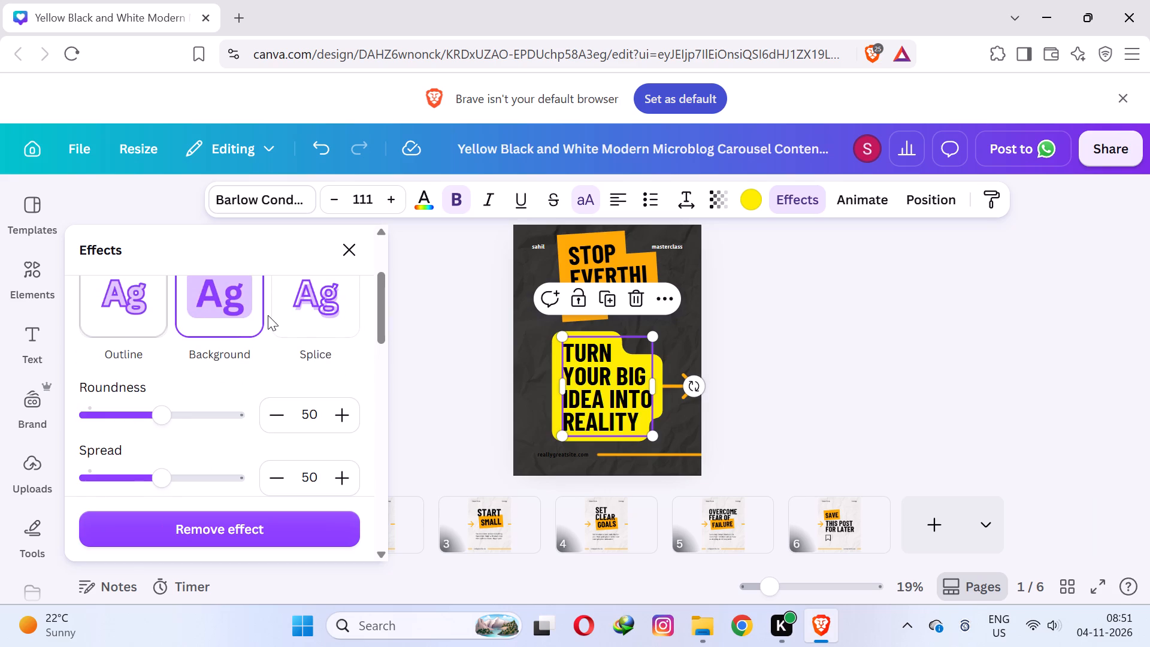
left_click(828, 318)
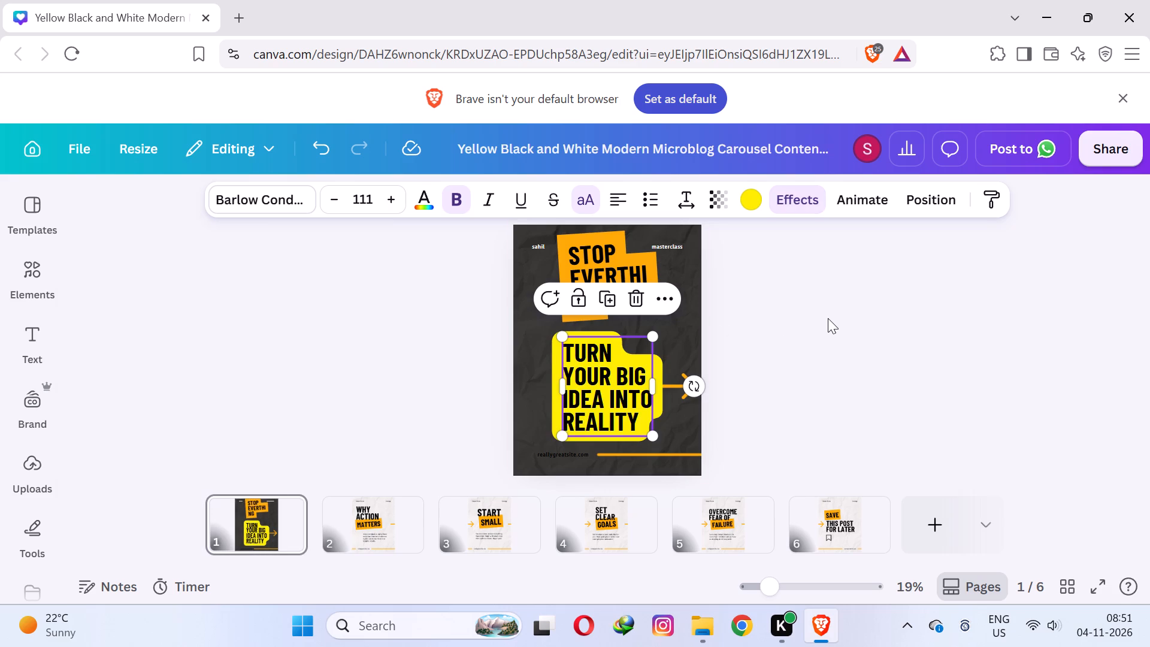
left_click(828, 318)
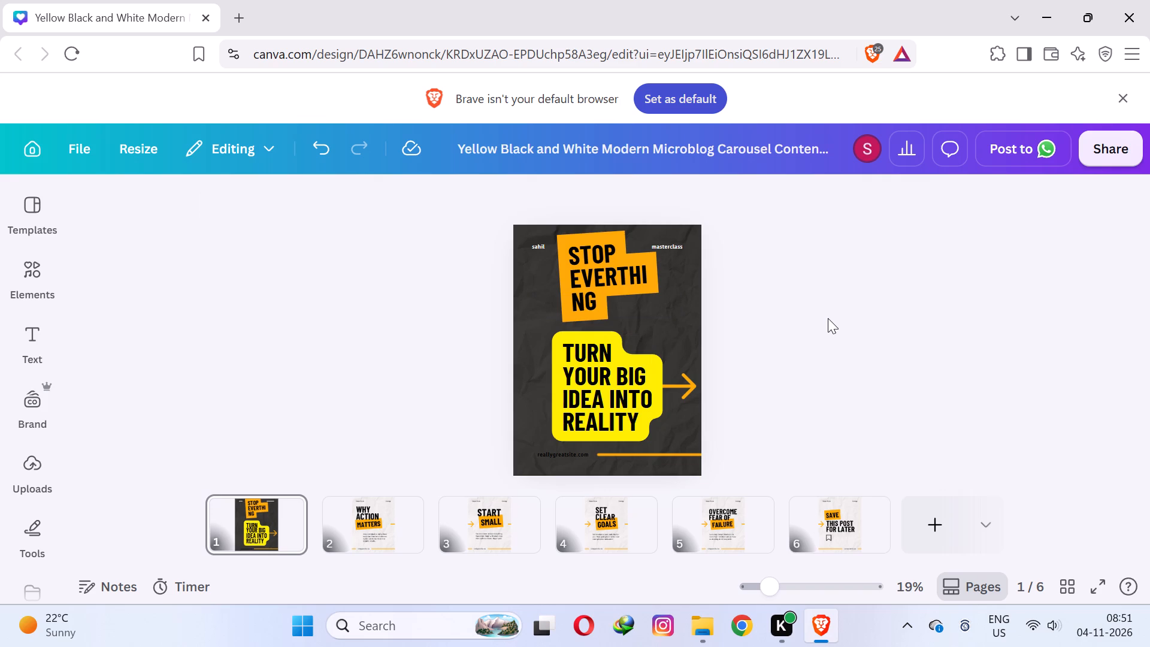
Shrink the orange arrow on page 1 slightly and place it just outside the yellow text block, halfway down its outer side.
left_click_drag(684, 388, 685, 364)
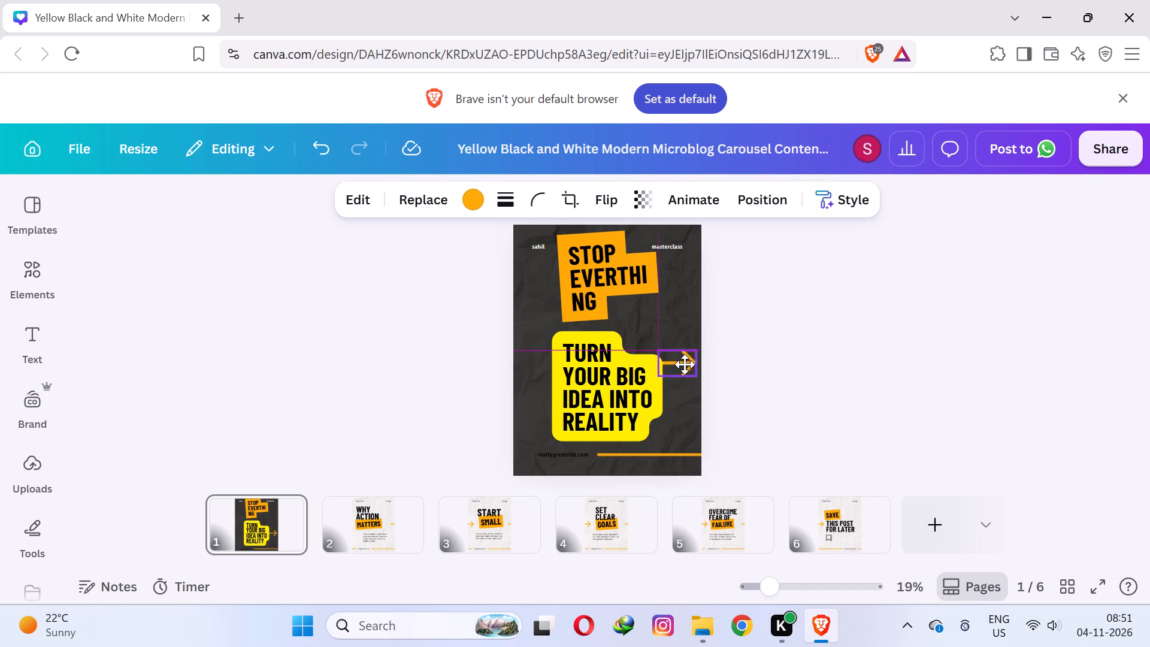
left_click_drag(685, 364, 687, 339)
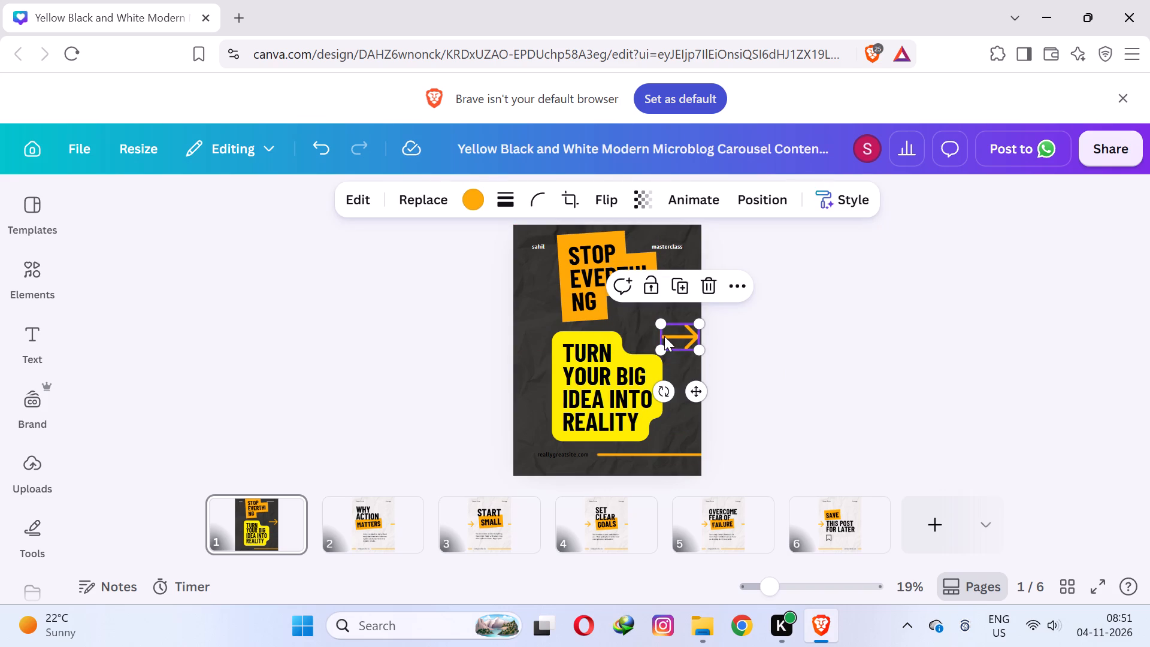
left_click(662, 341)
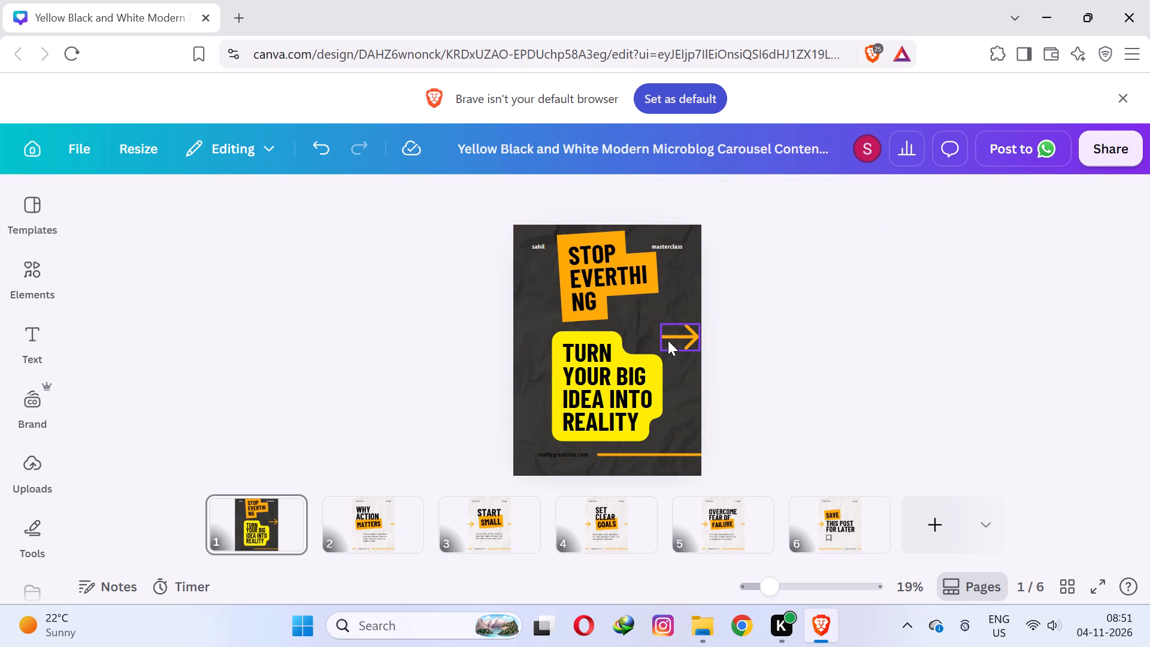
left_click(668, 340)
left_click_drag(661, 347, 668, 342)
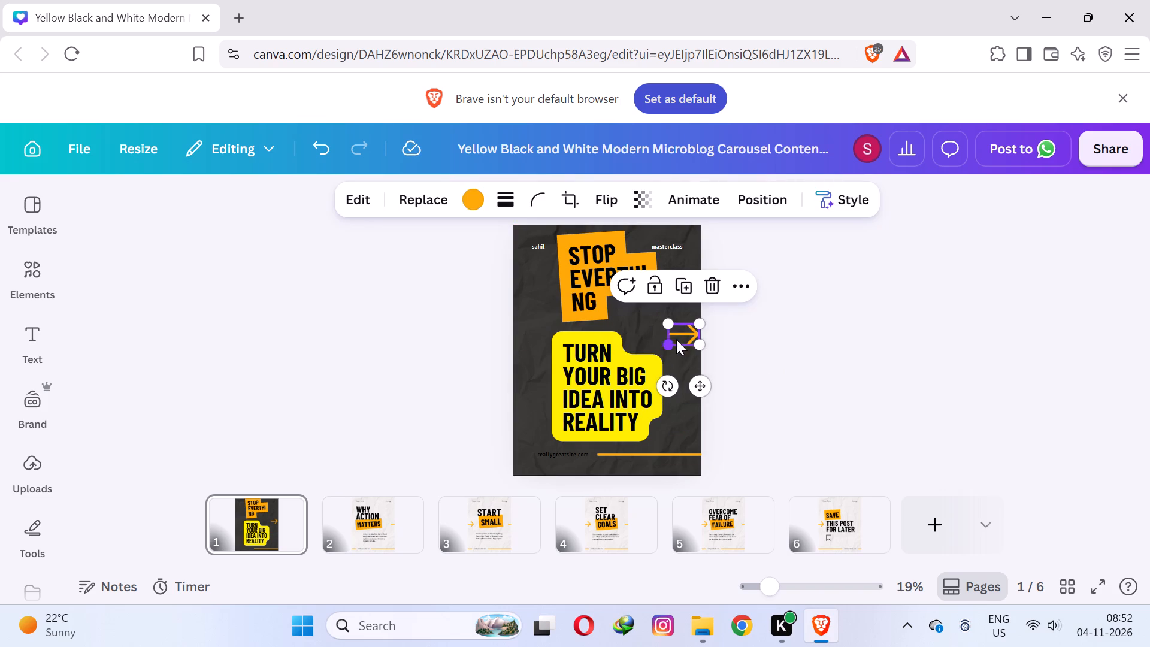
left_click_drag(683, 331, 682, 391)
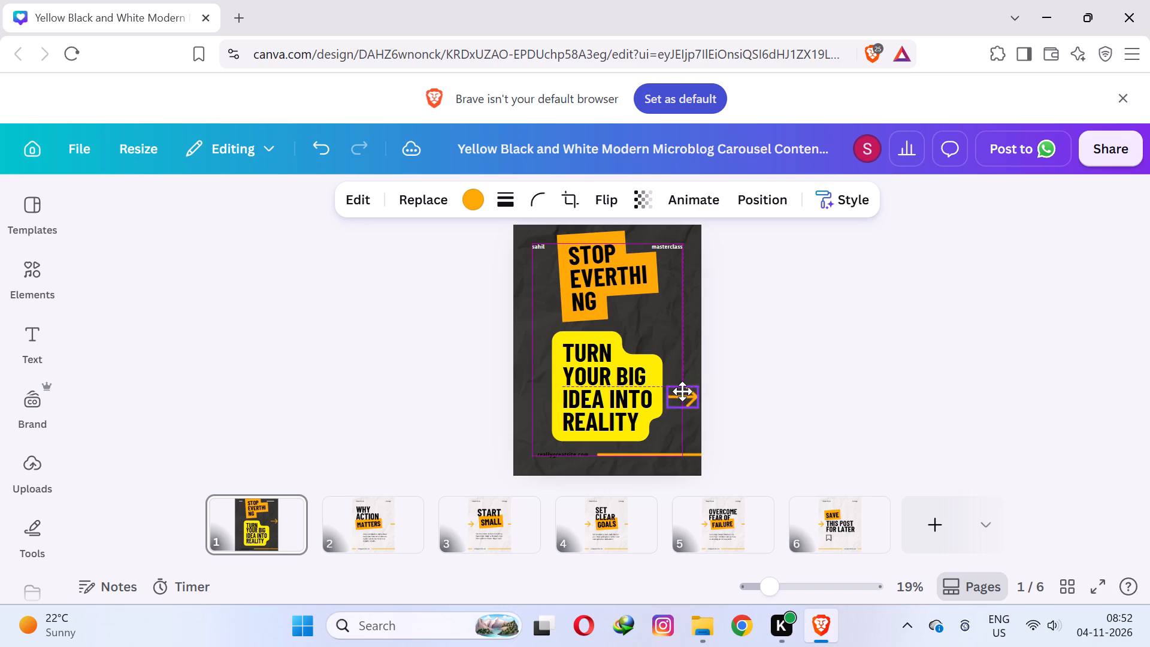
left_click_drag(682, 391, 682, 383)
left_click(779, 401)
Recolour the arrow on page 1 with the pinkish red of the Red Beanie Practise Activity palette, found by searching "deep red".
left_click(690, 380)
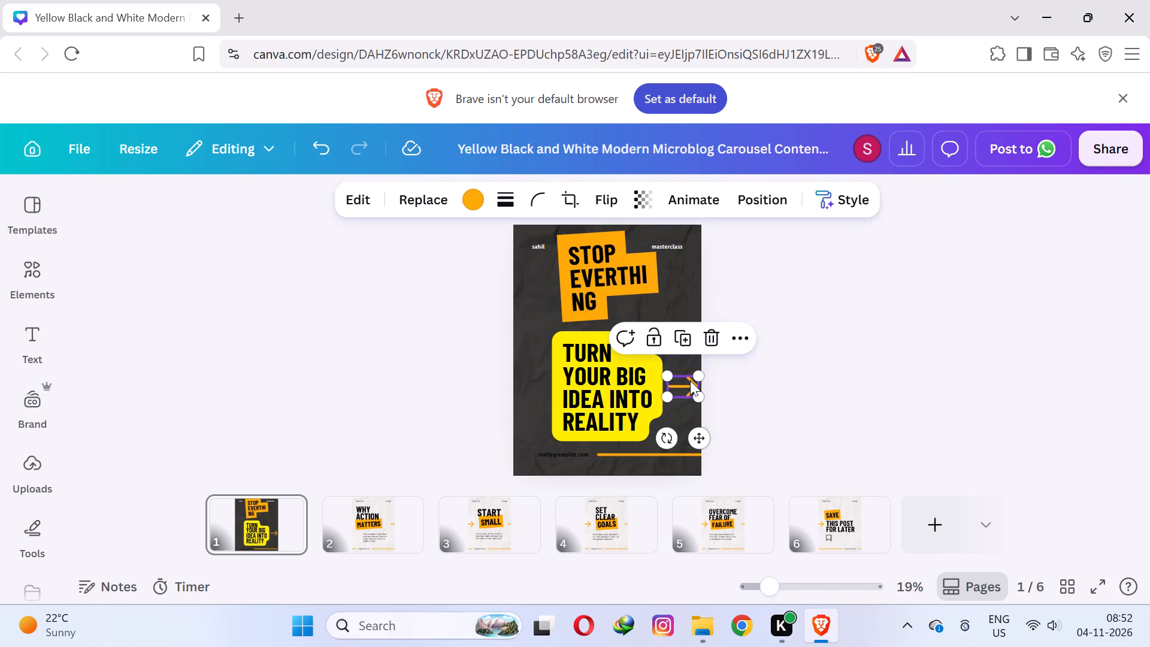
left_click(474, 200)
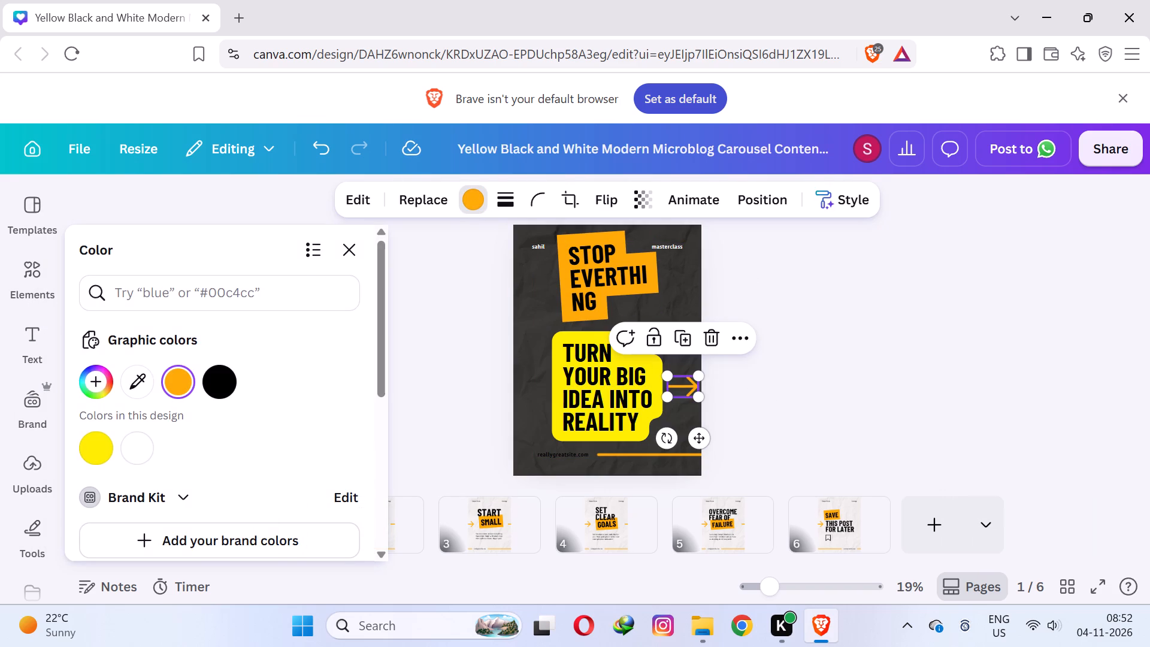
left_click(223, 283)
type("deep red")
key("Return")
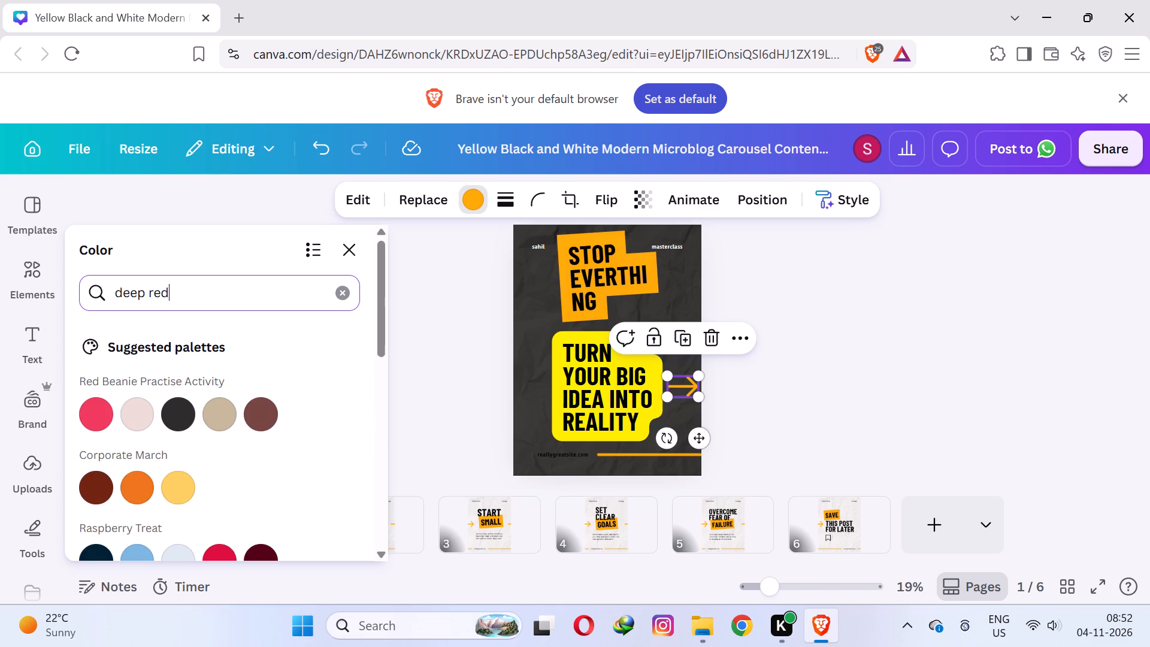
left_click(87, 418)
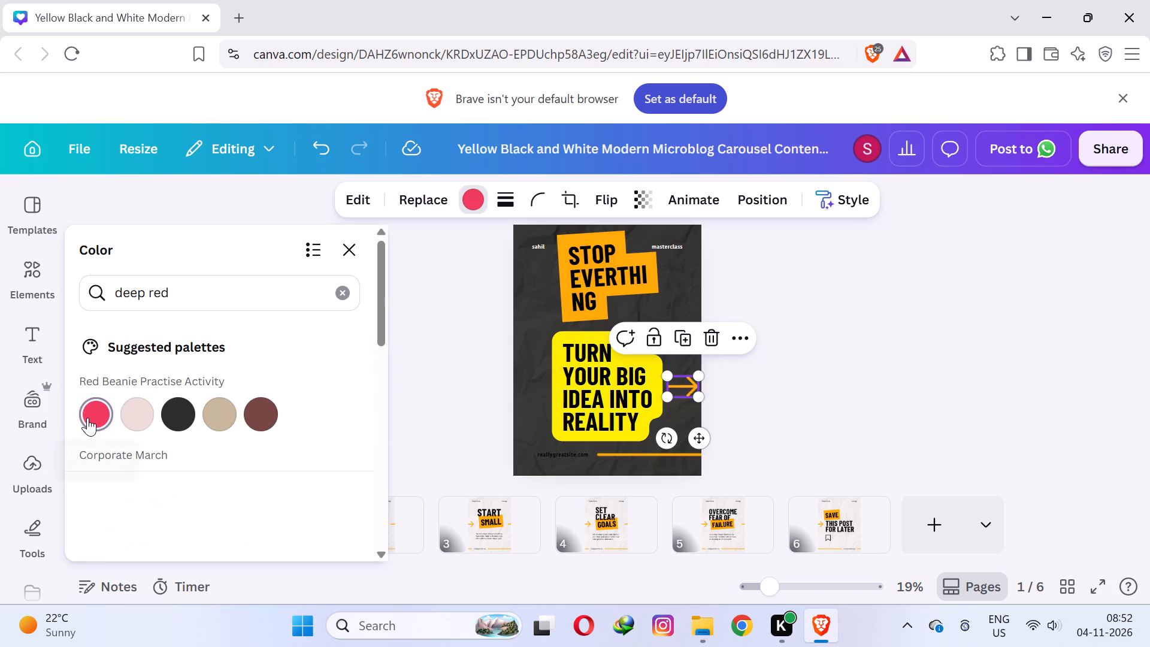
left_click(849, 406)
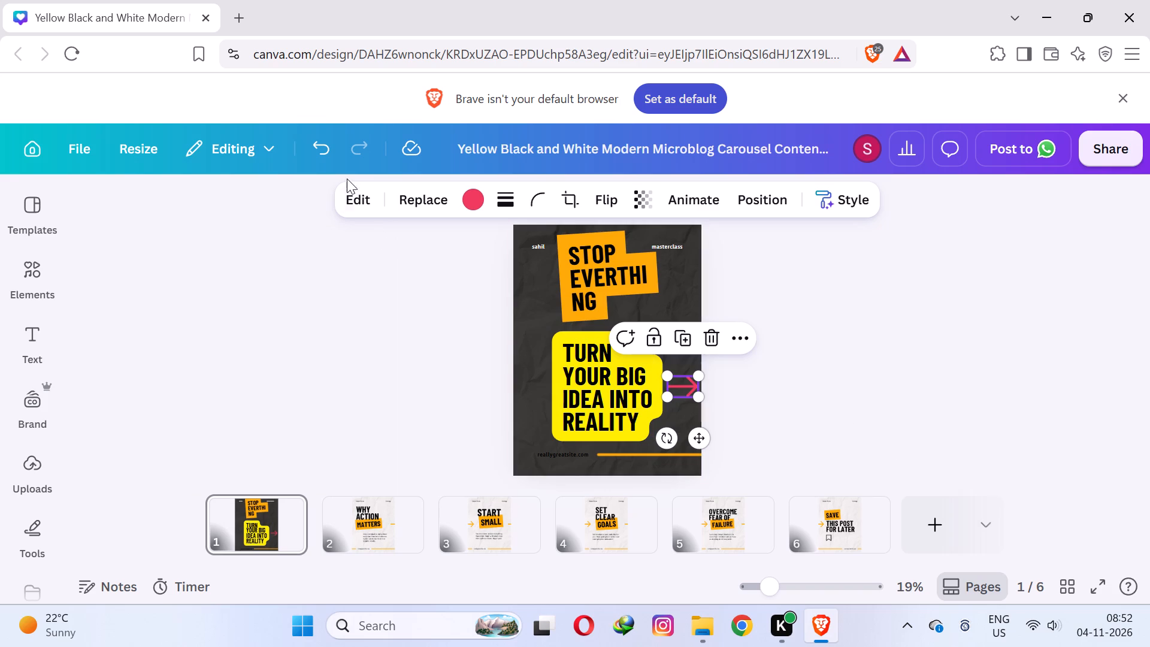
left_click(427, 292)
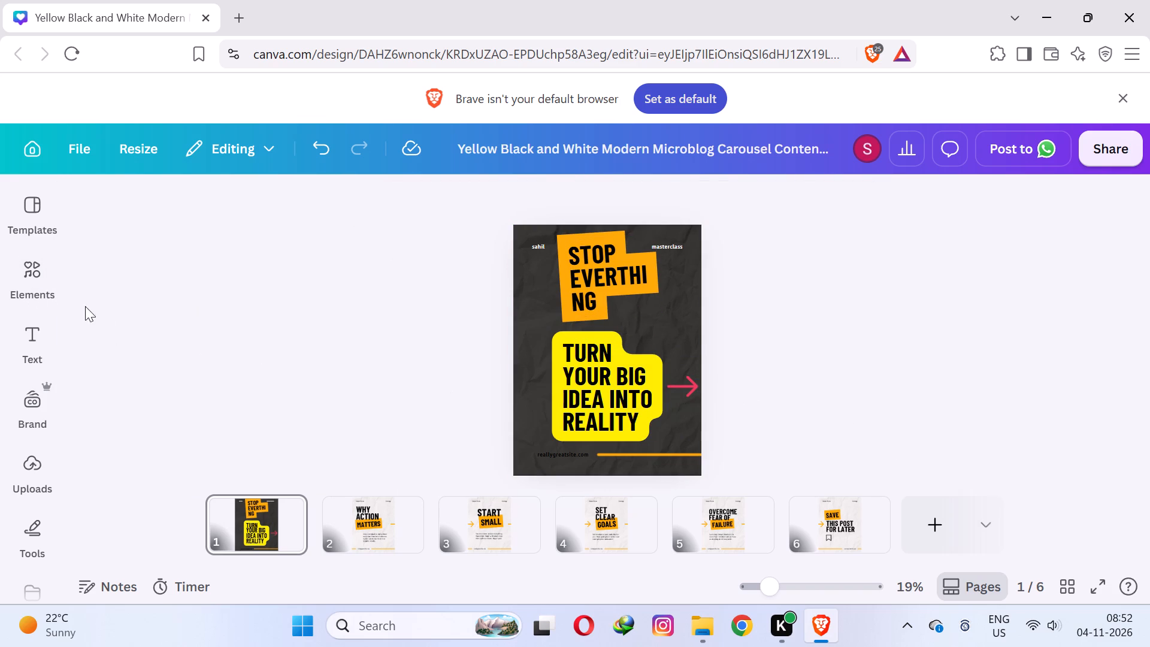
Search the design elements for "lighting bootle" and extend the search to "lighting bootle doodle".
left_click(49, 283)
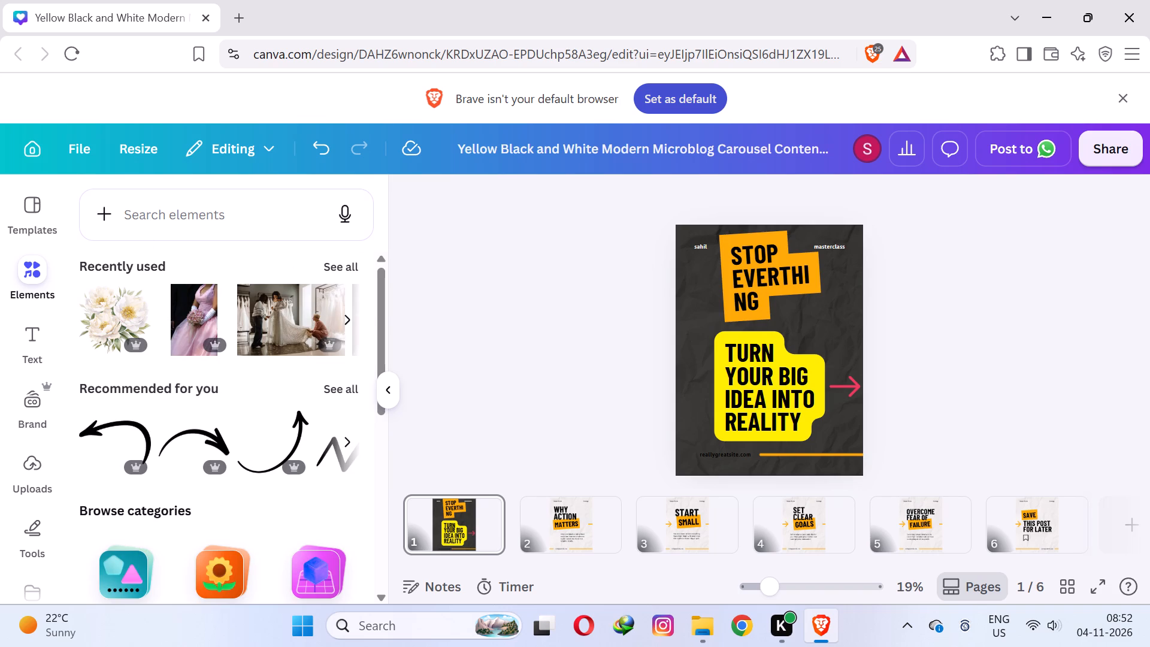
left_click(143, 221)
type("lih")
key("BackSpace")
type("ghting bootle")
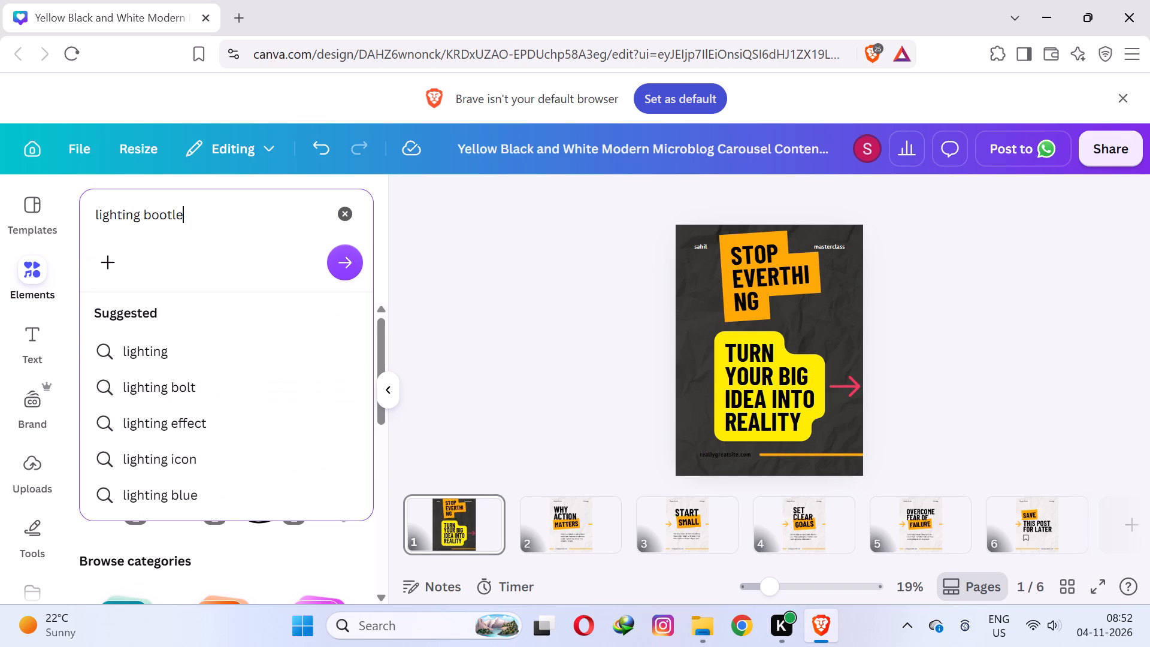
key("Return")
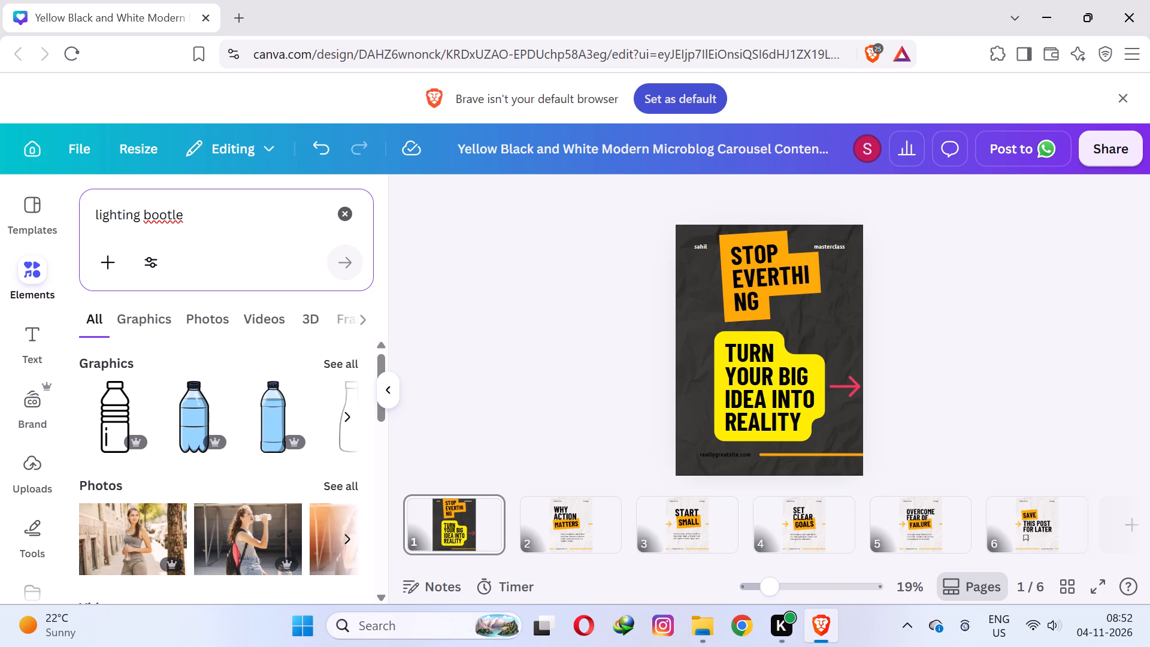
key("space")
type("doodle")
key("Return")
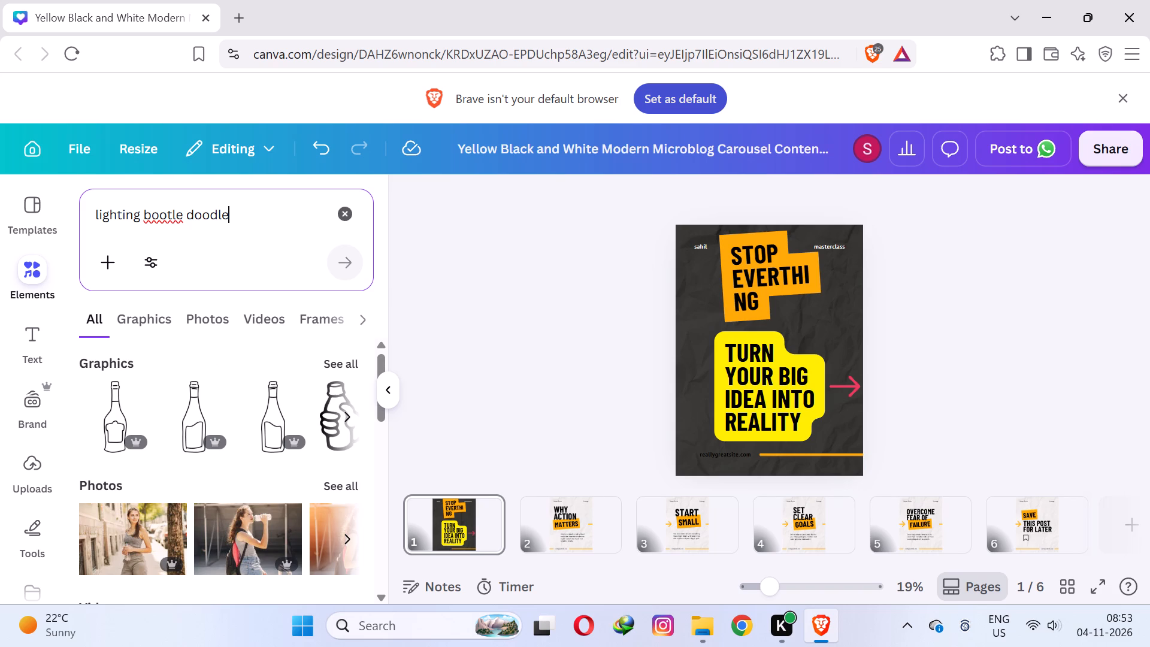
Correct the element search to "lighting bolt doodle" and browse the full set of photo results.
left_click(183, 211)
key("BackSpace")
key("BackSpace")
key("BackSpace")
key("BackSpace")
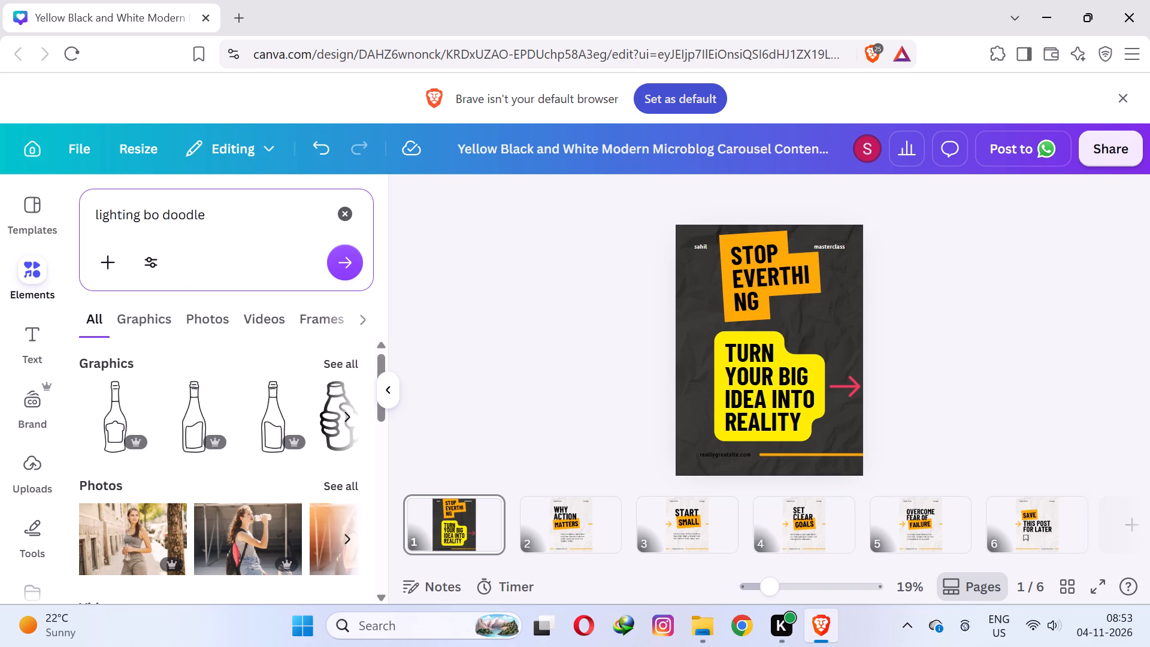
type("lt")
key("Return")
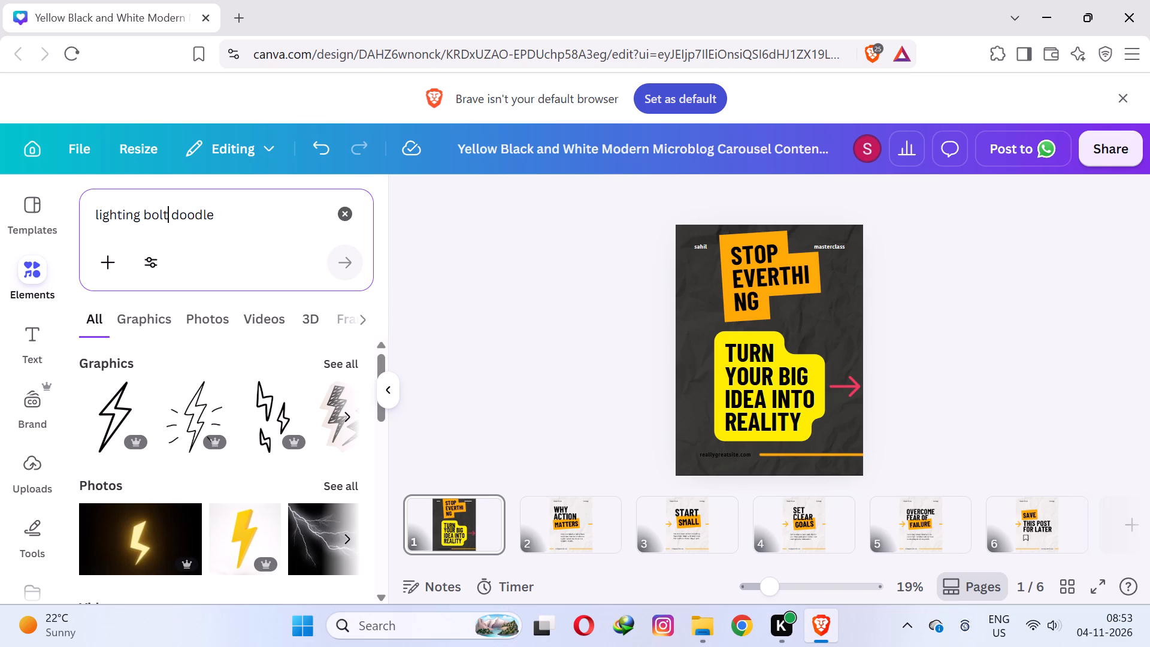
scroll(166, 319, "down", 1)
scroll(186, 410, "down", 4)
scroll(186, 410, "up", 2)
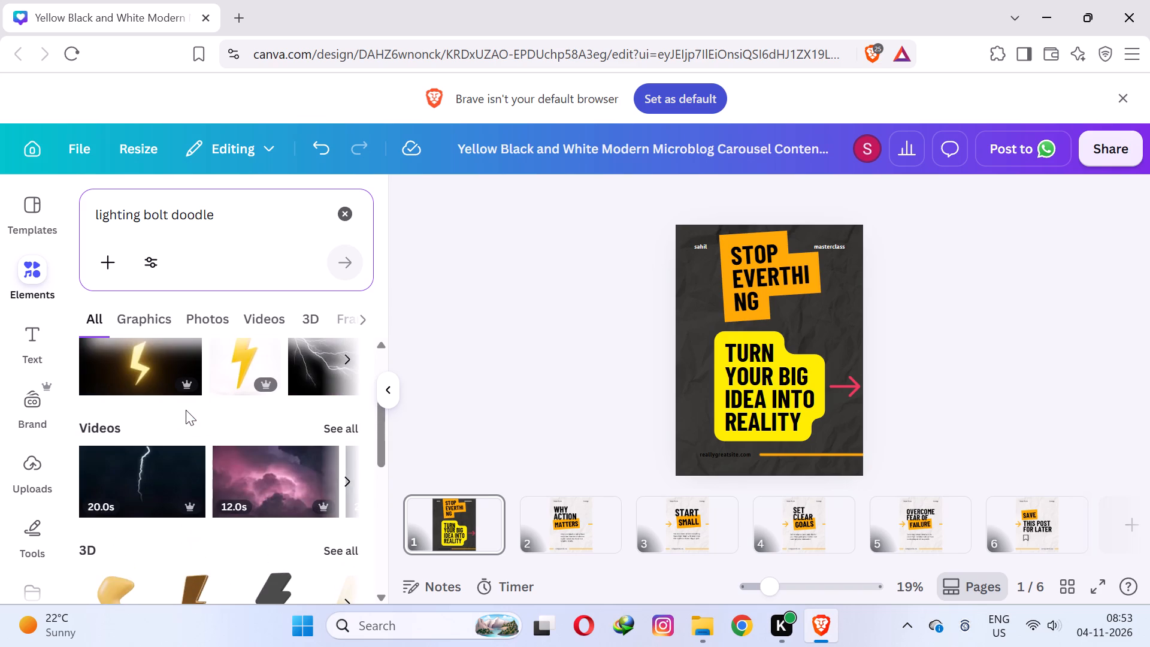
scroll(186, 411, "up", 1)
scroll(341, 409, "up", 1)
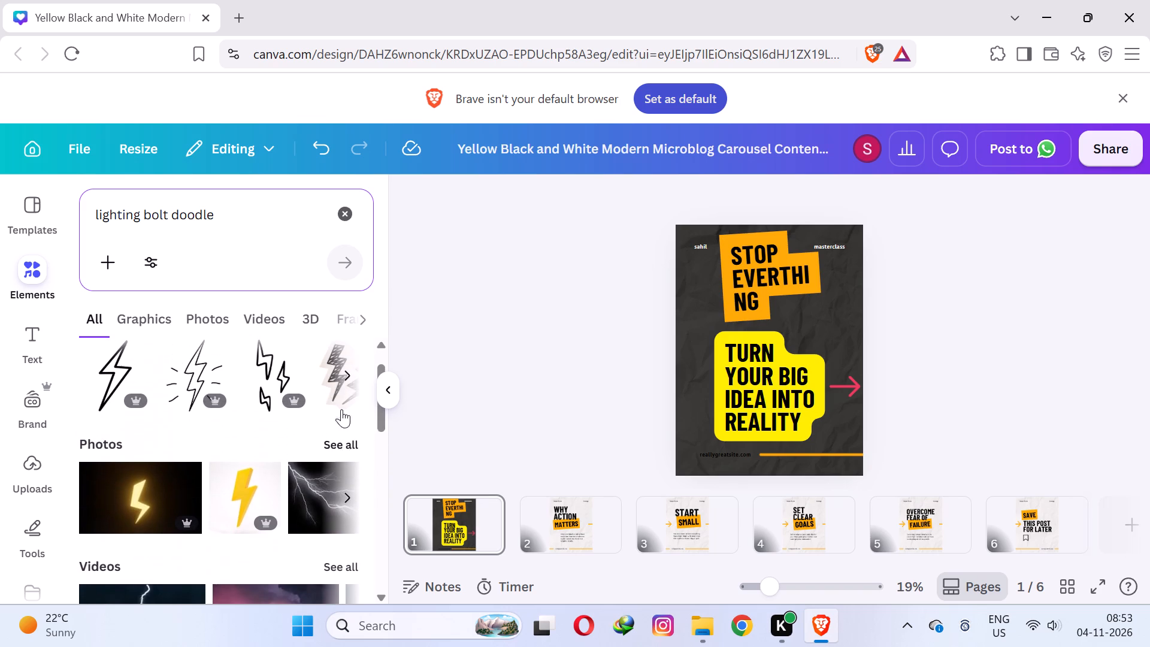
left_click(335, 486)
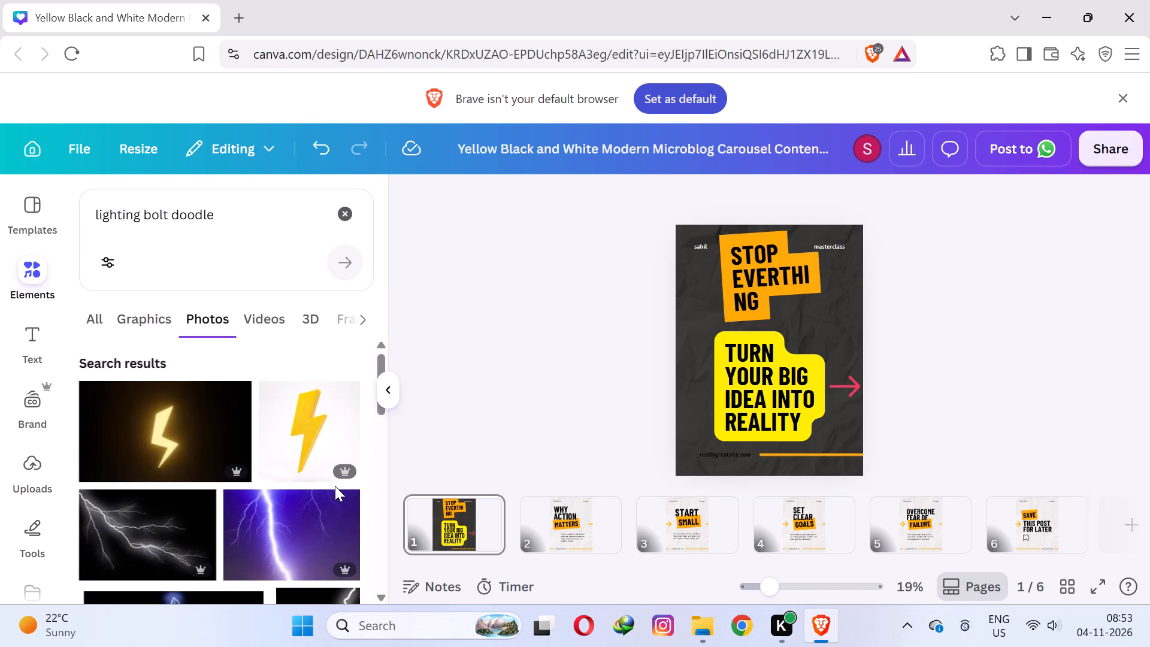
scroll(331, 485, "down", 4)
scroll(331, 485, "up", 4)
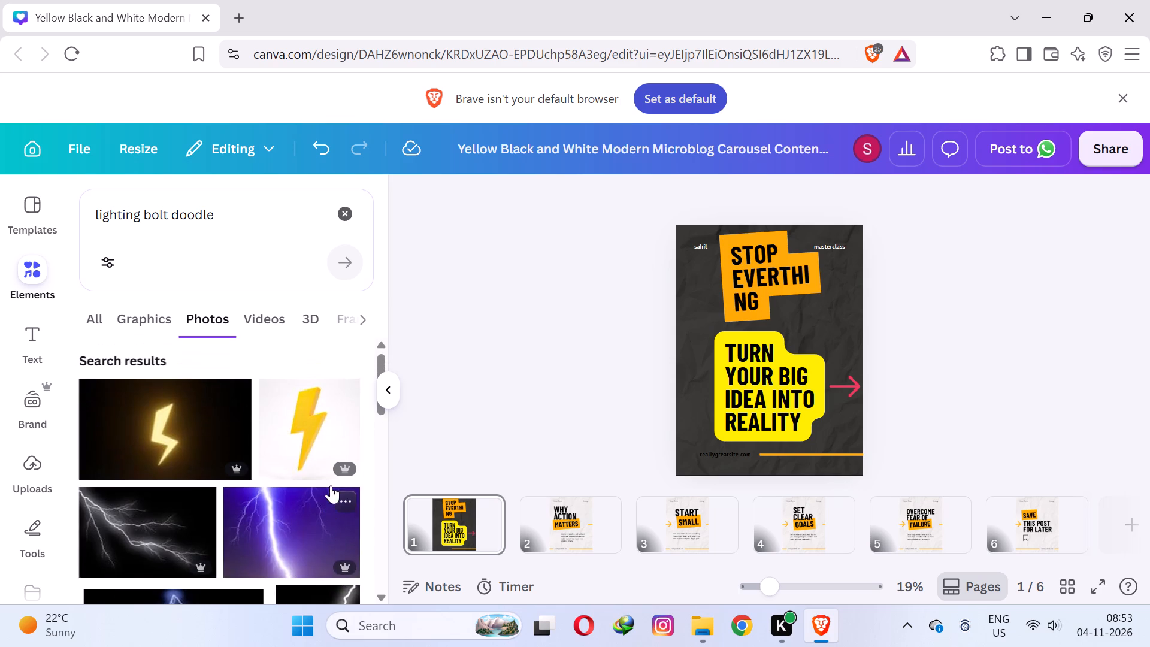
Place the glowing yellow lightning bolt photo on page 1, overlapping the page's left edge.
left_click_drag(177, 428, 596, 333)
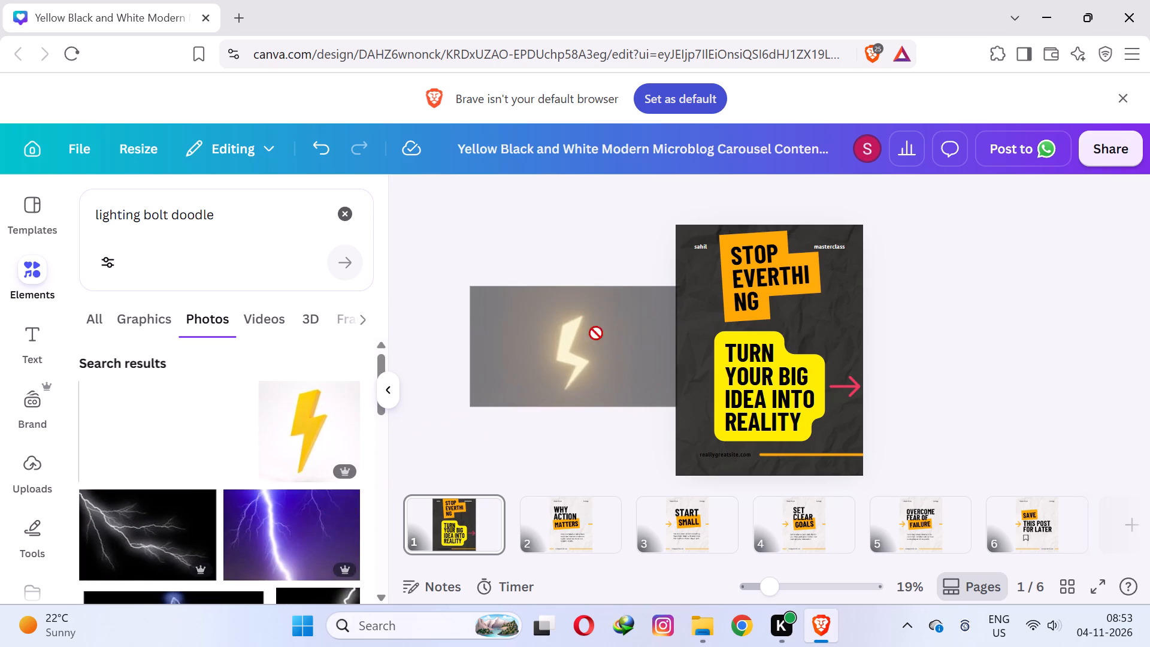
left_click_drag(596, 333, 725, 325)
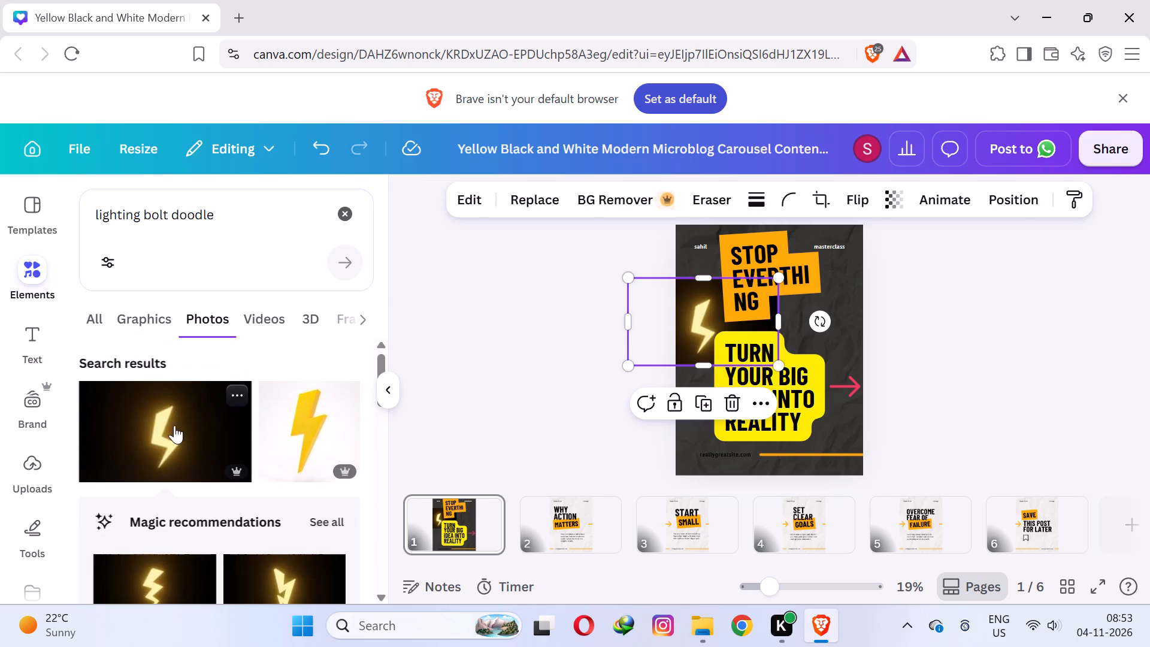
Add another copy of the glowing lightning bolt photo over the page 1 headline and shrink it to about 520 px wide.
left_click_drag(174, 425, 788, 297)
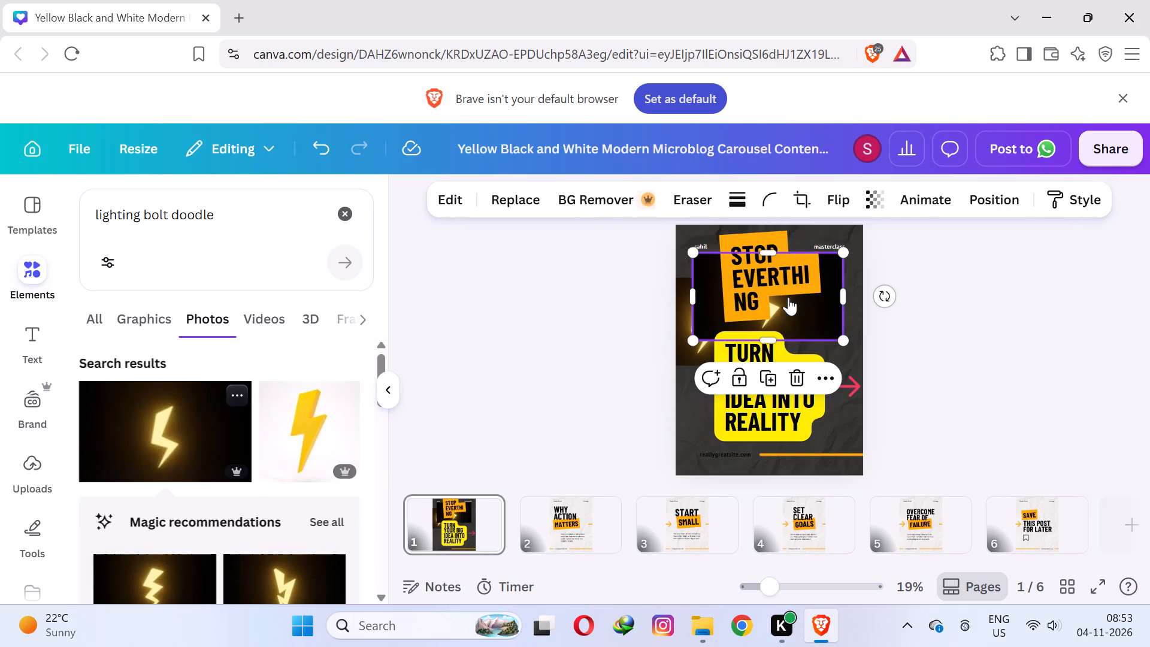
left_click_drag(695, 250, 745, 302)
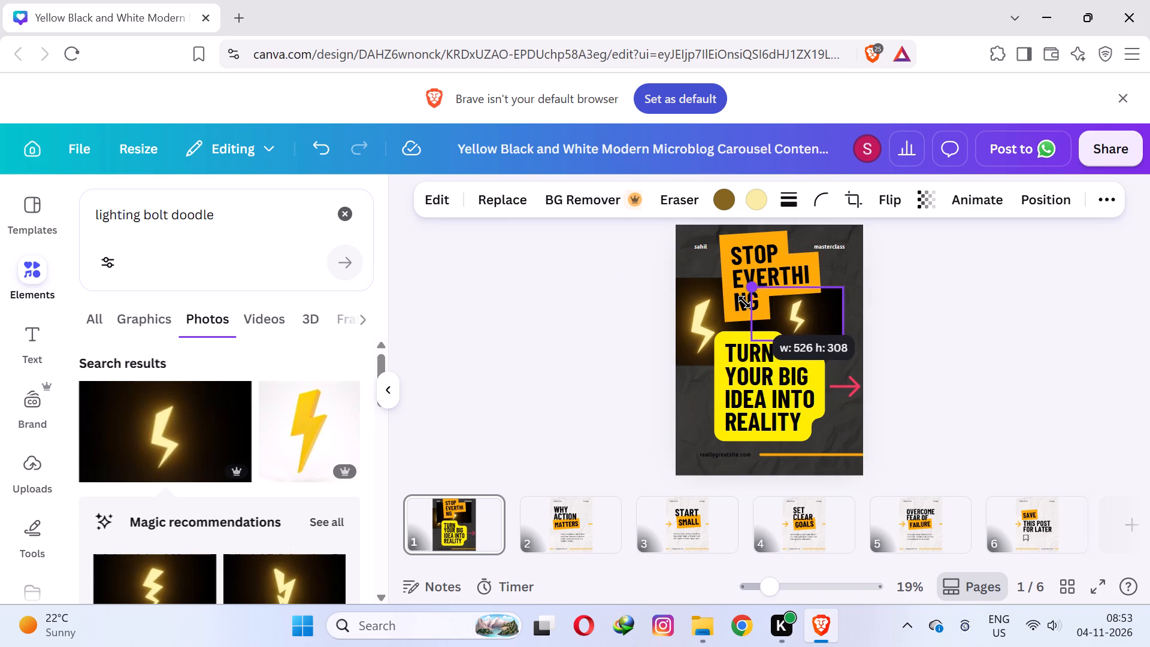
left_click_drag(745, 302, 747, 305)
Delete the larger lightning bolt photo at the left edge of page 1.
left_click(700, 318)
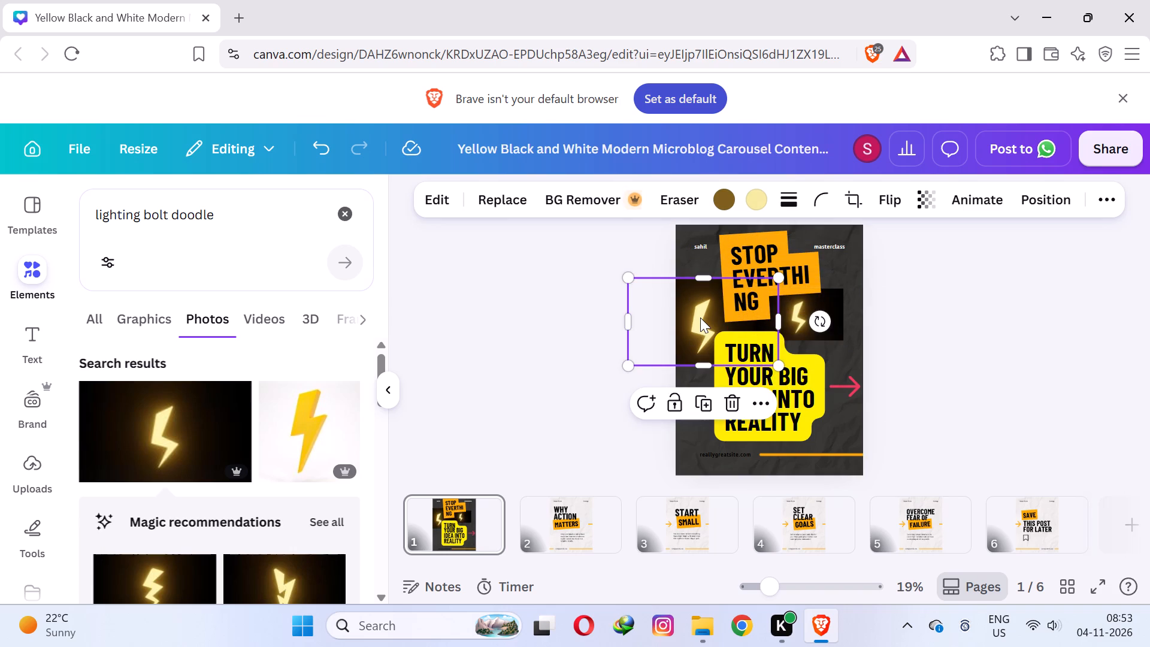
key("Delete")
Shrink the remaining lightning bolt photo further and place it between the left page edge and the "STOP EVERTHING" headline.
left_click(782, 315)
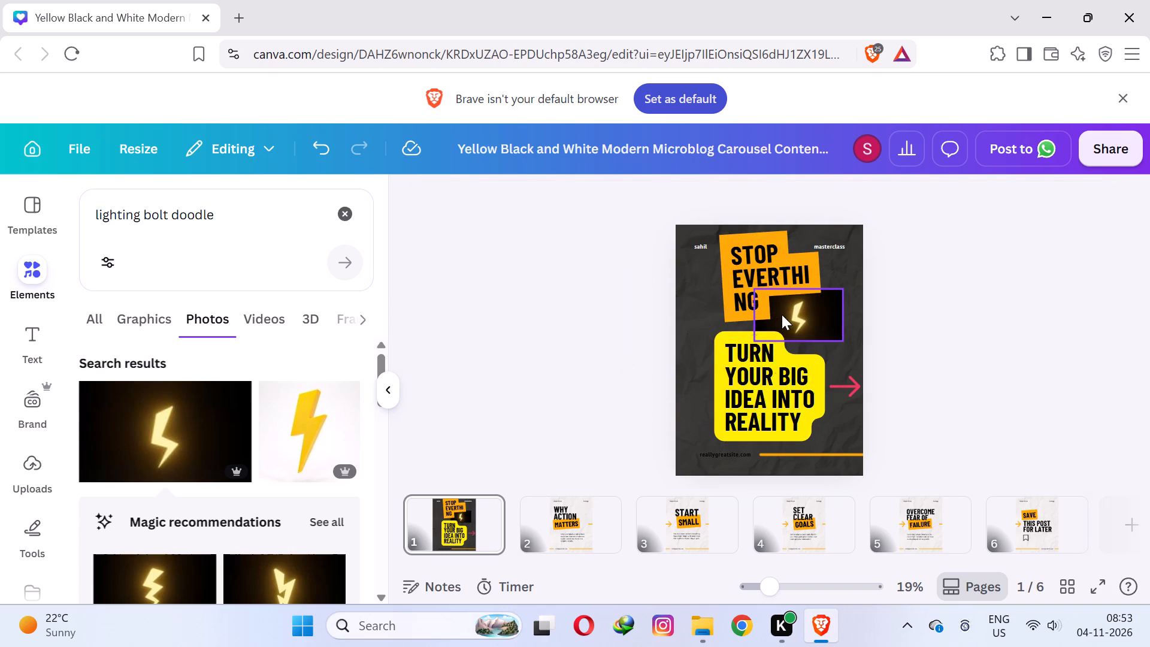
left_click_drag(846, 294, 807, 307)
left_click(807, 307)
left_click_drag(783, 320, 730, 281)
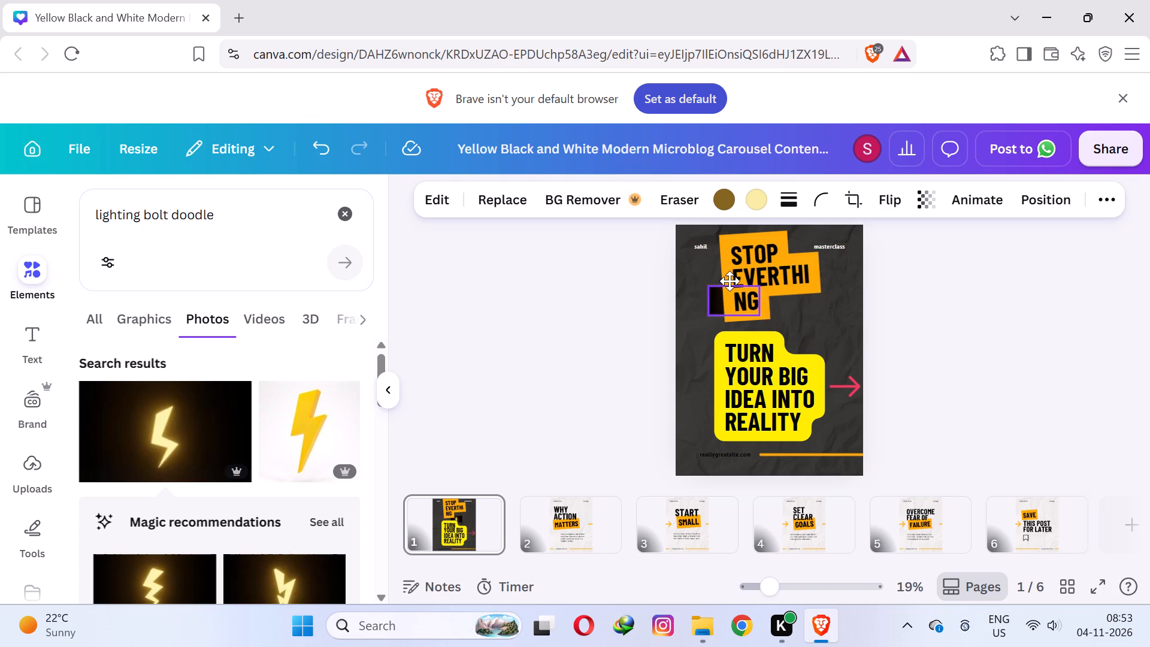
left_click_drag(730, 281, 713, 268)
left_click(1085, 287)
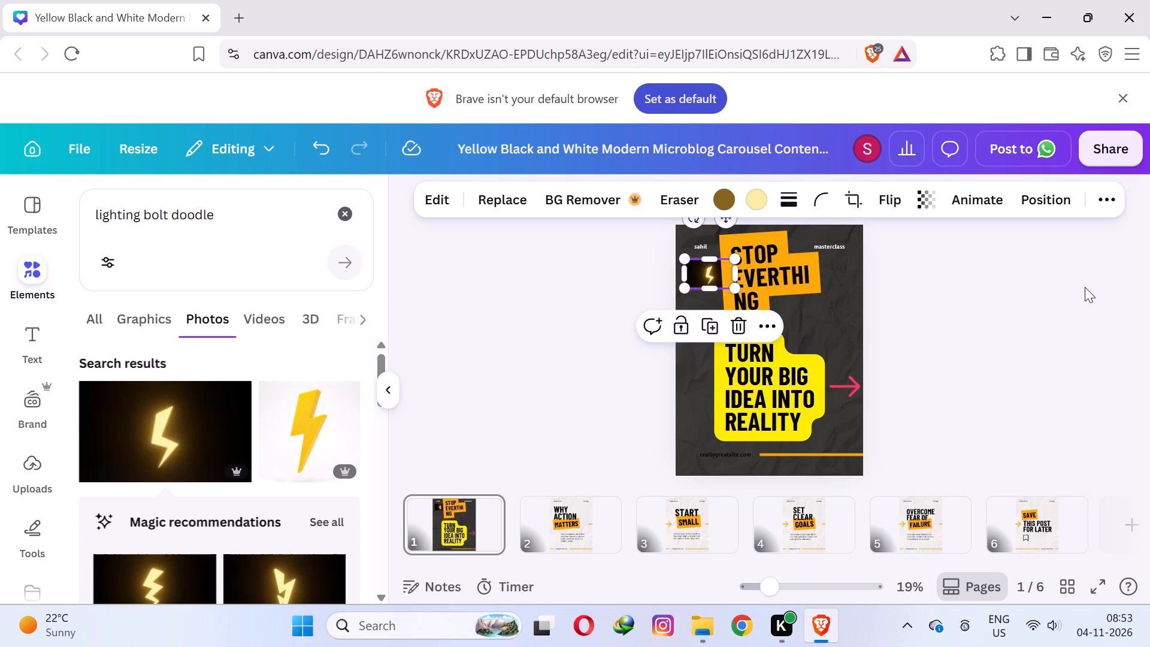
left_click_drag(719, 271, 711, 271)
left_click_drag(725, 289, 718, 289)
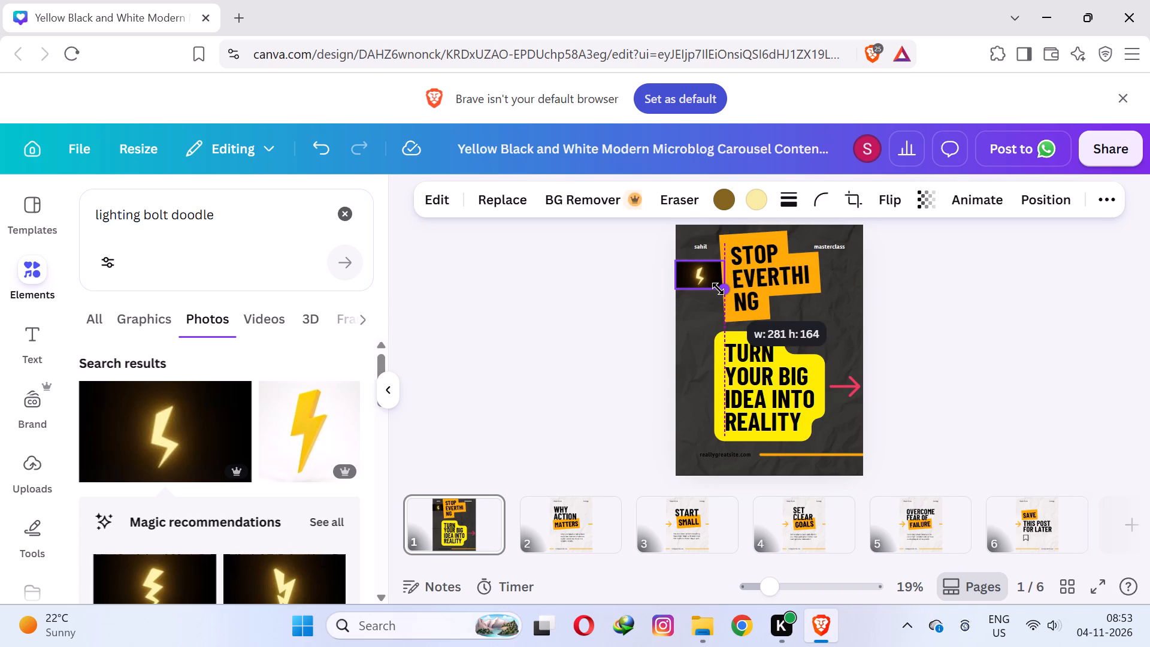
left_click_drag(718, 289, 715, 289)
left_click(577, 283)
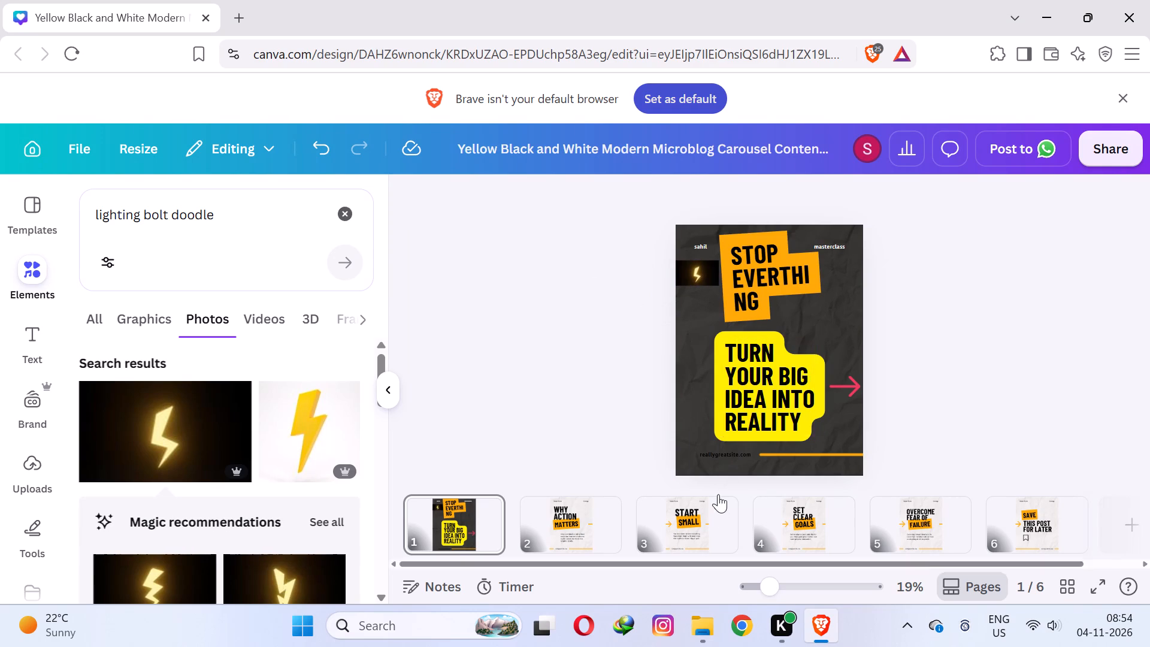
Recolour the website address at the bottom of page 1 white.
triple_click(719, 451)
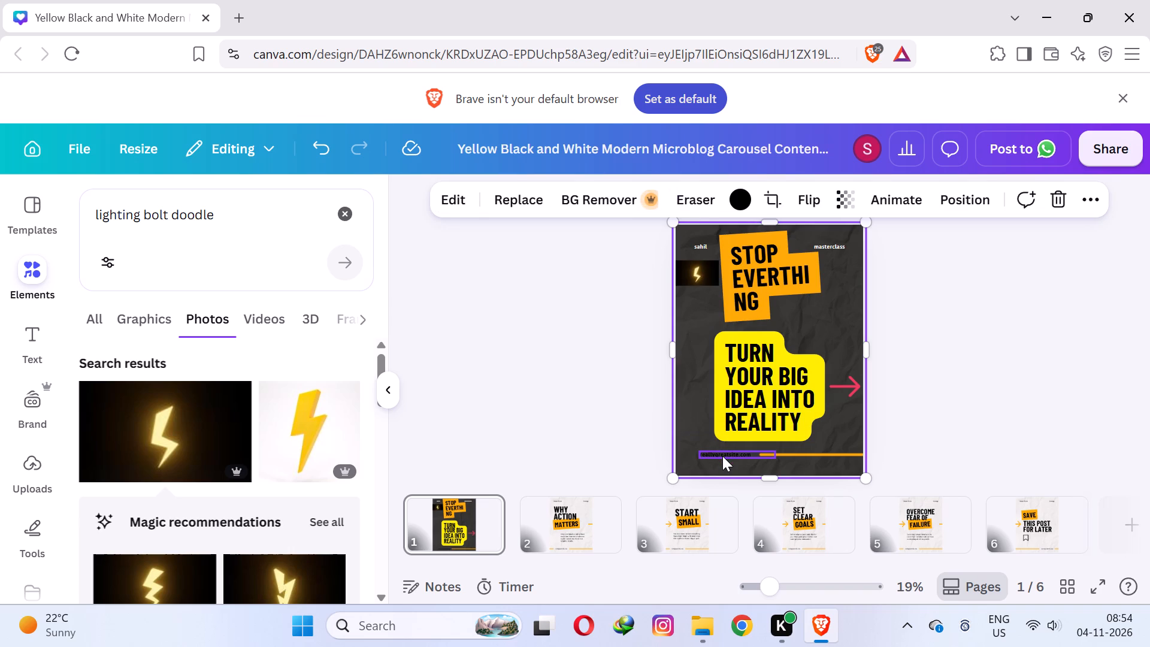
left_click(722, 456)
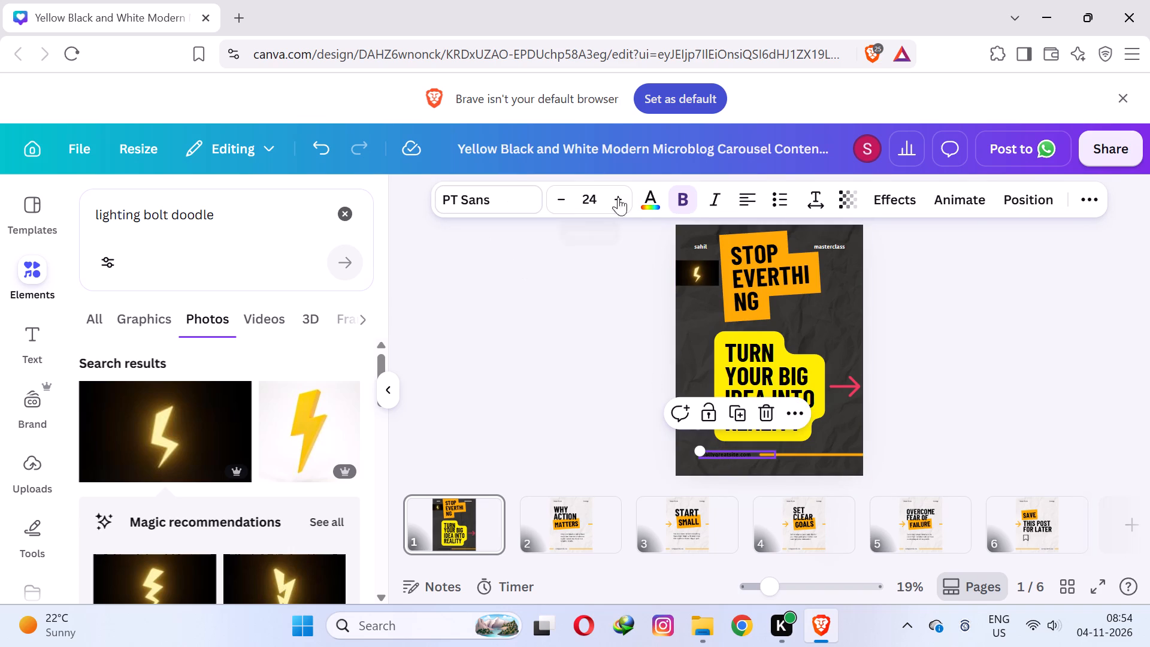
left_click(638, 192)
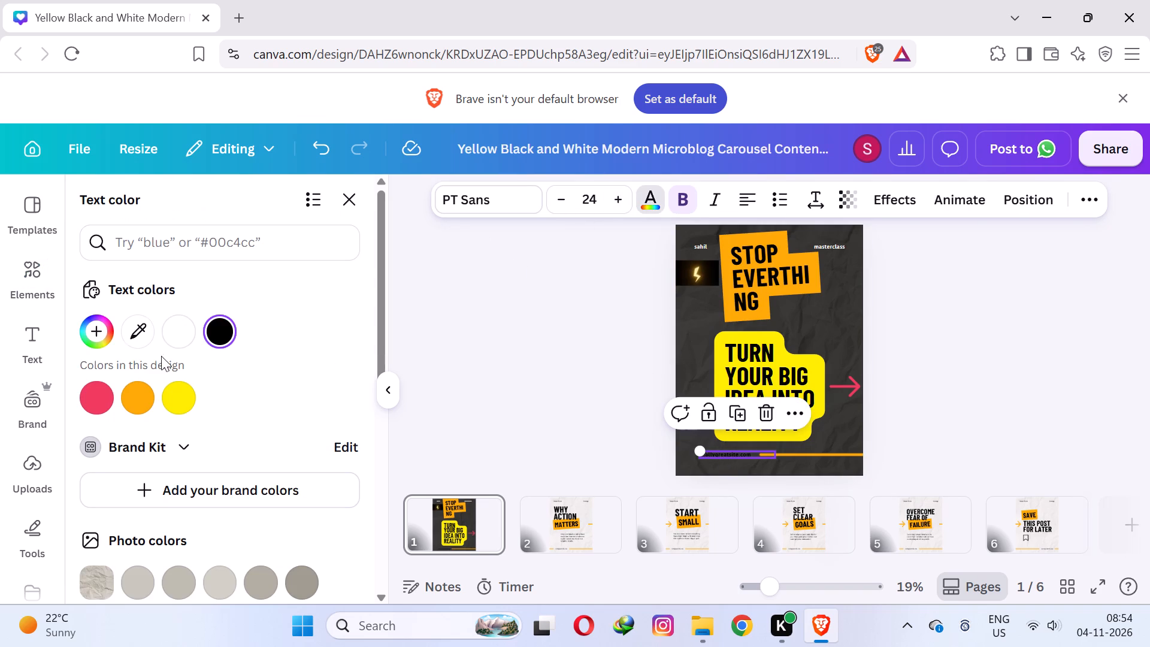
left_click(180, 337)
left_click(978, 375)
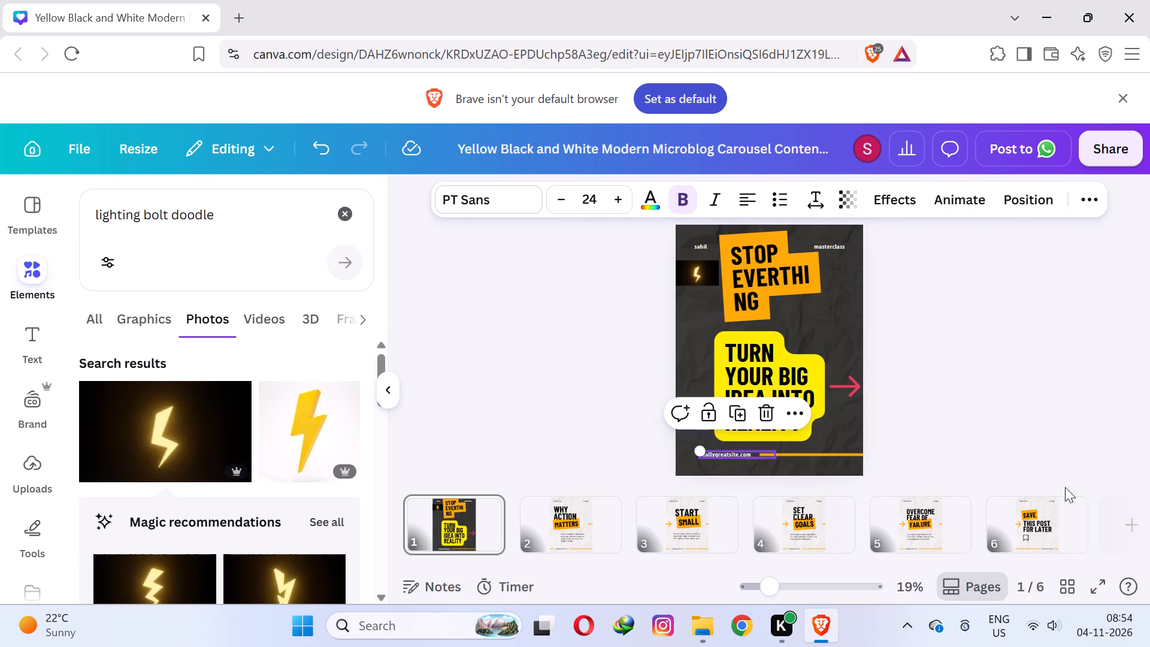
left_click(1049, 432)
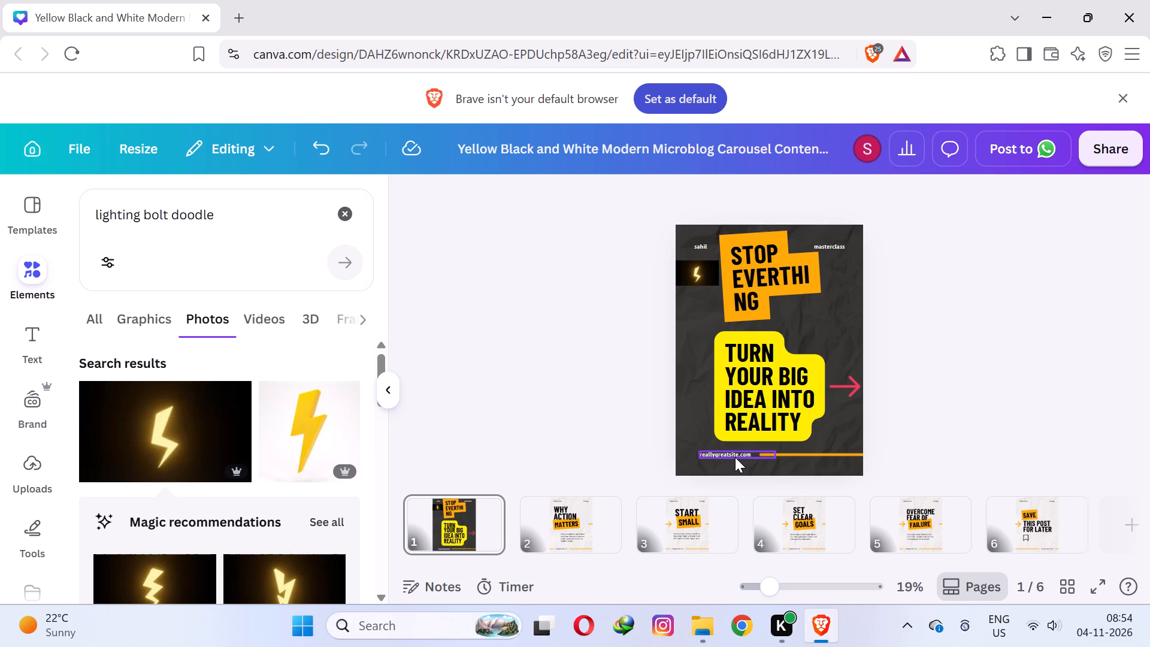
Change the website address at the bottom of page 1 to "khanhub.com".
triple_click(735, 457)
left_click(740, 455)
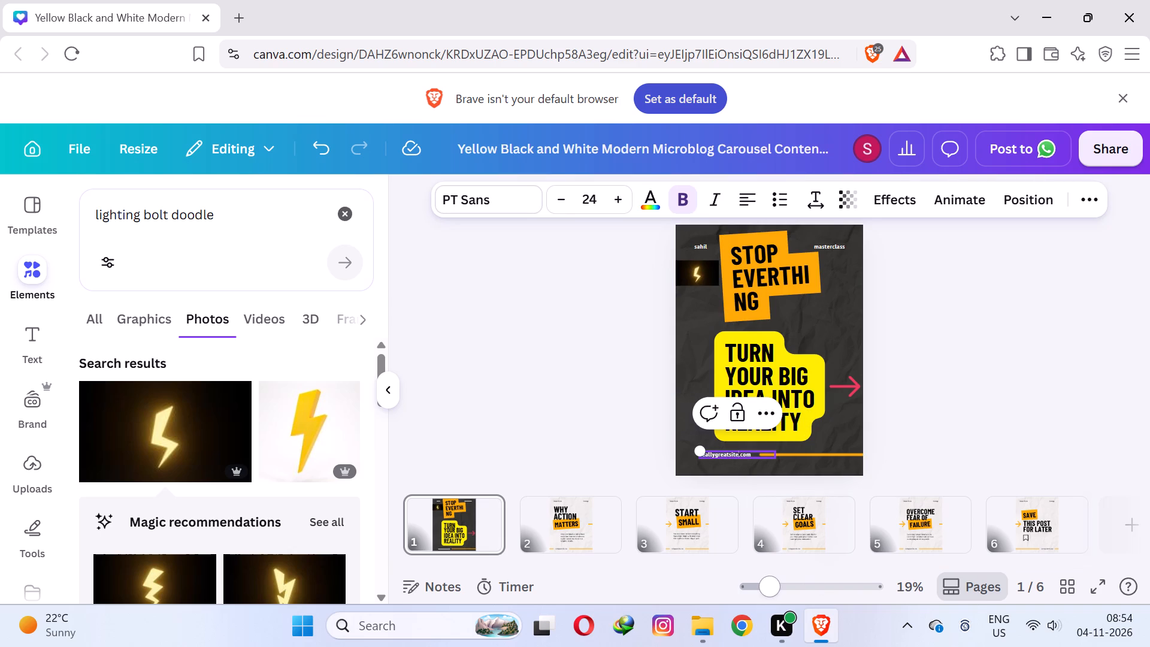
key("BackSpace")
key("BackSpace")
key("BackSpace")
key("BackSpace")
key("BackSpace")
key("BackSpace")
key("BackSpace")
key("BackSpace")
key("BackSpace")
key("BackSpace")
key("BackSpace")
key("BackSpace")
key("BackSpace")
key("BackSpace")
key("BackSpace")
key("BackSpace")
type("khanhub")
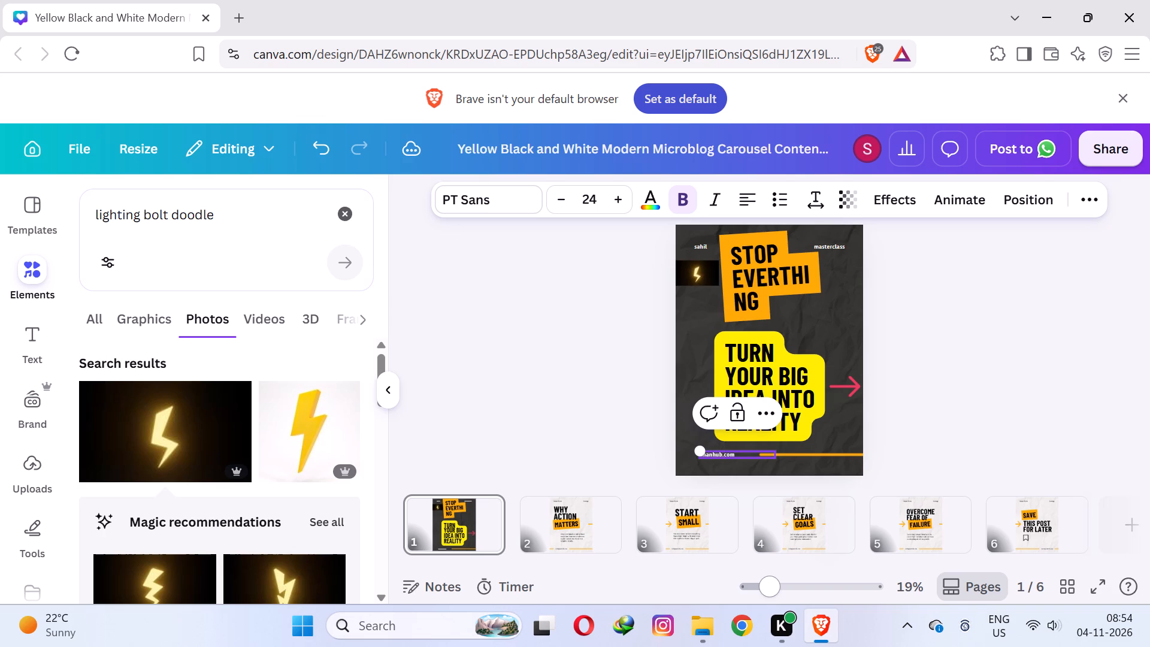
key("period")
key("BackSpace")
left_click(1009, 305)
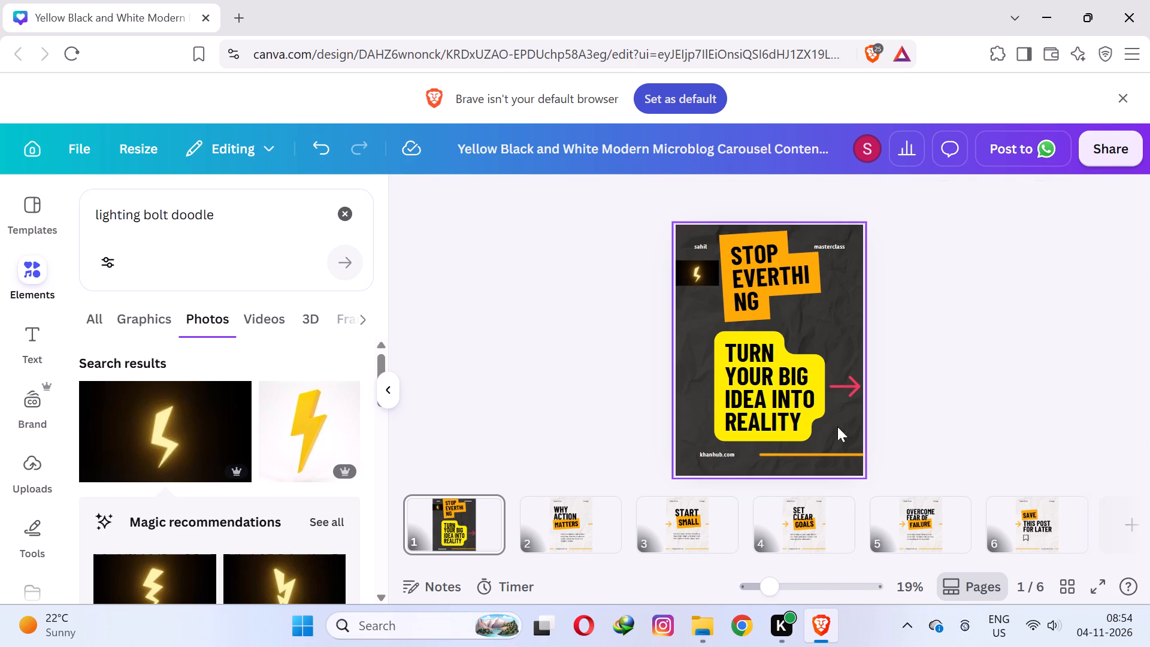
Replace the author name at the top of page 2 with "sahil".
left_click(572, 524)
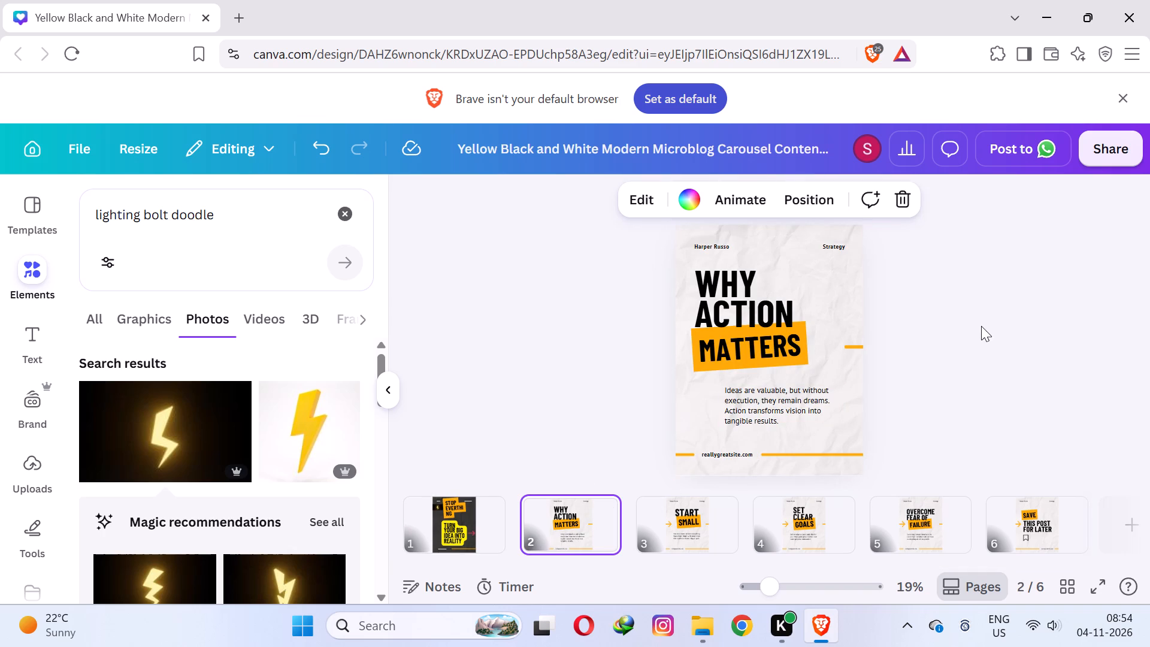
triple_click(709, 247)
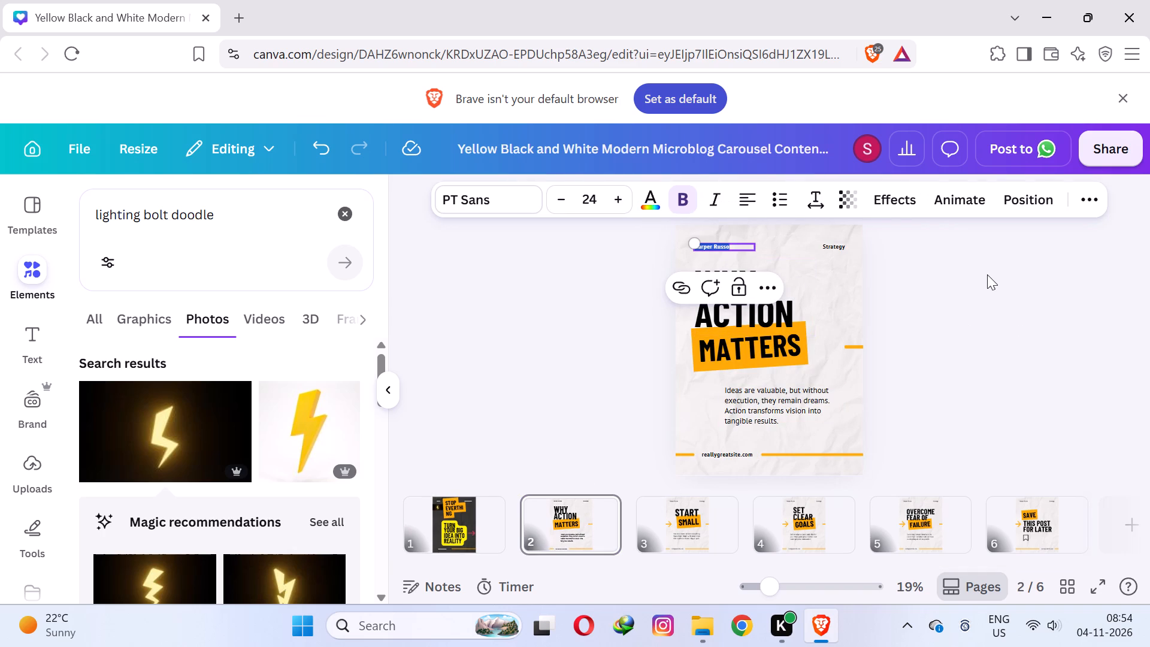
type("sa")
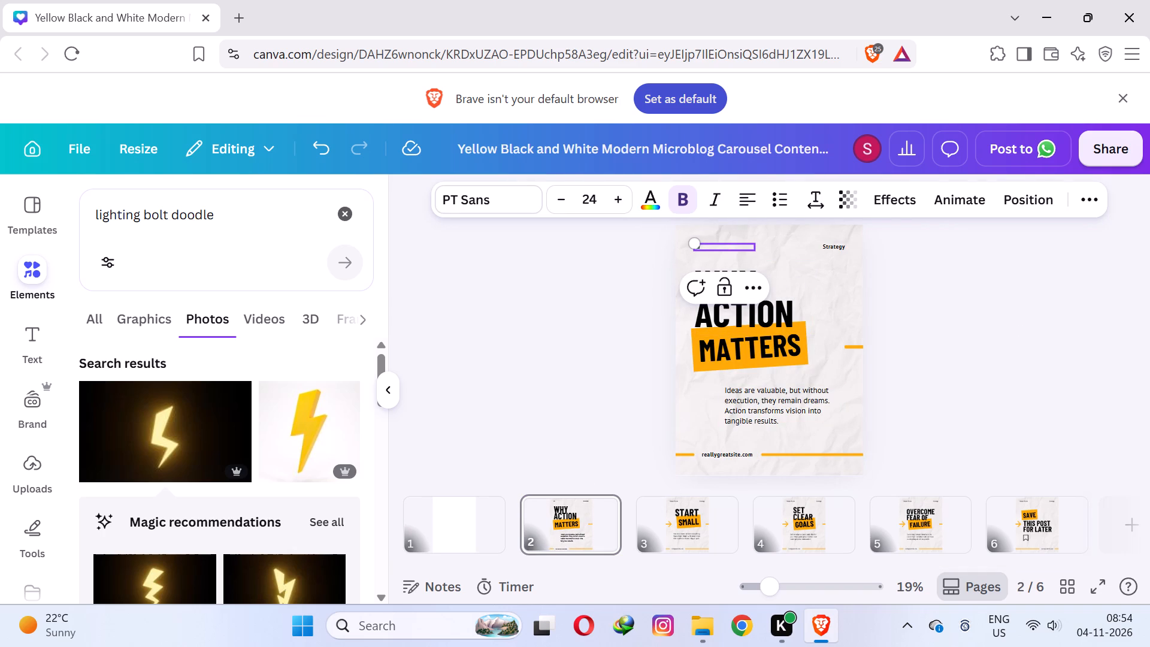
type("hil")
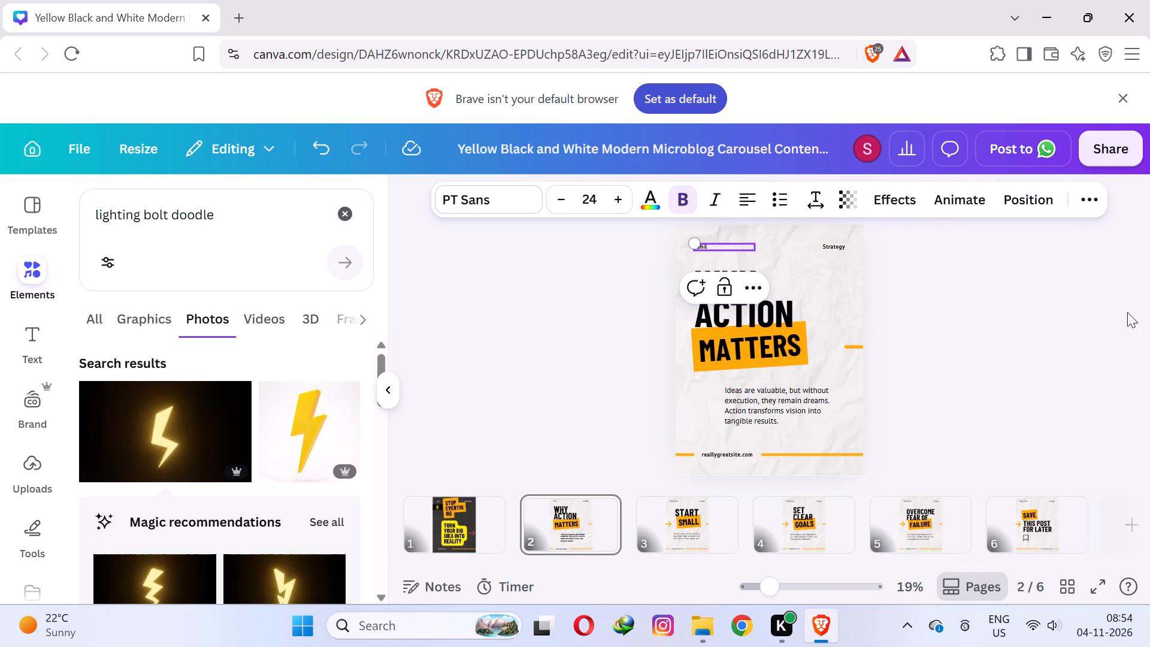
left_click(1090, 323)
Replace the "Strategy" header text on page 2 with "masrer class".
triple_click(840, 243)
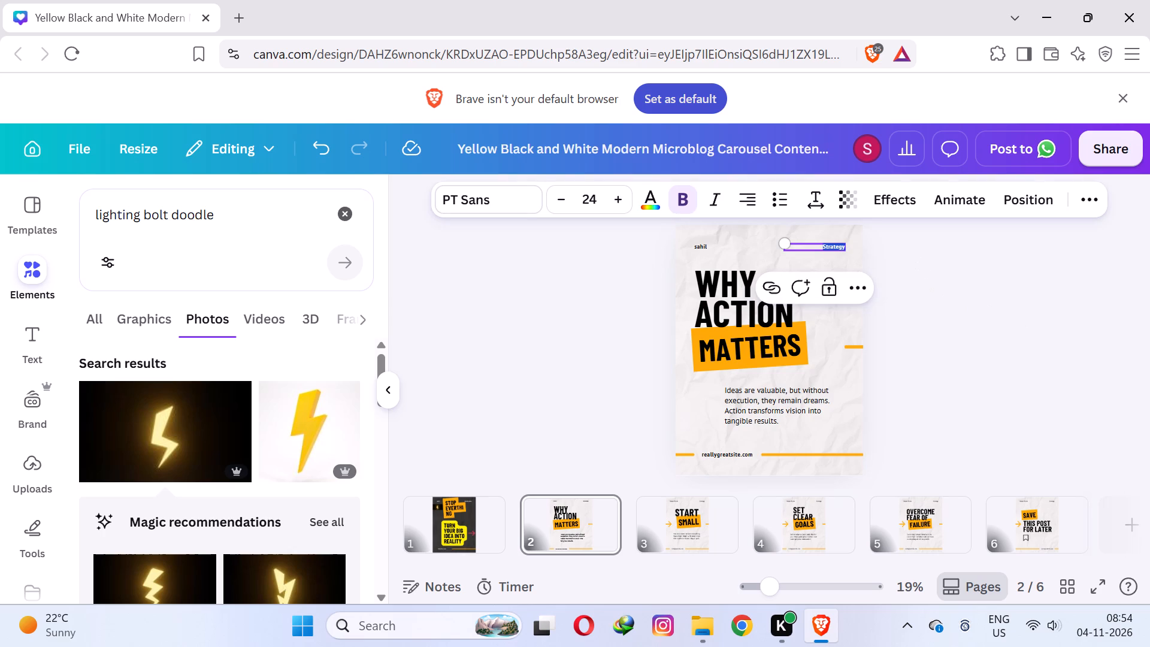
type("masrer")
key("space")
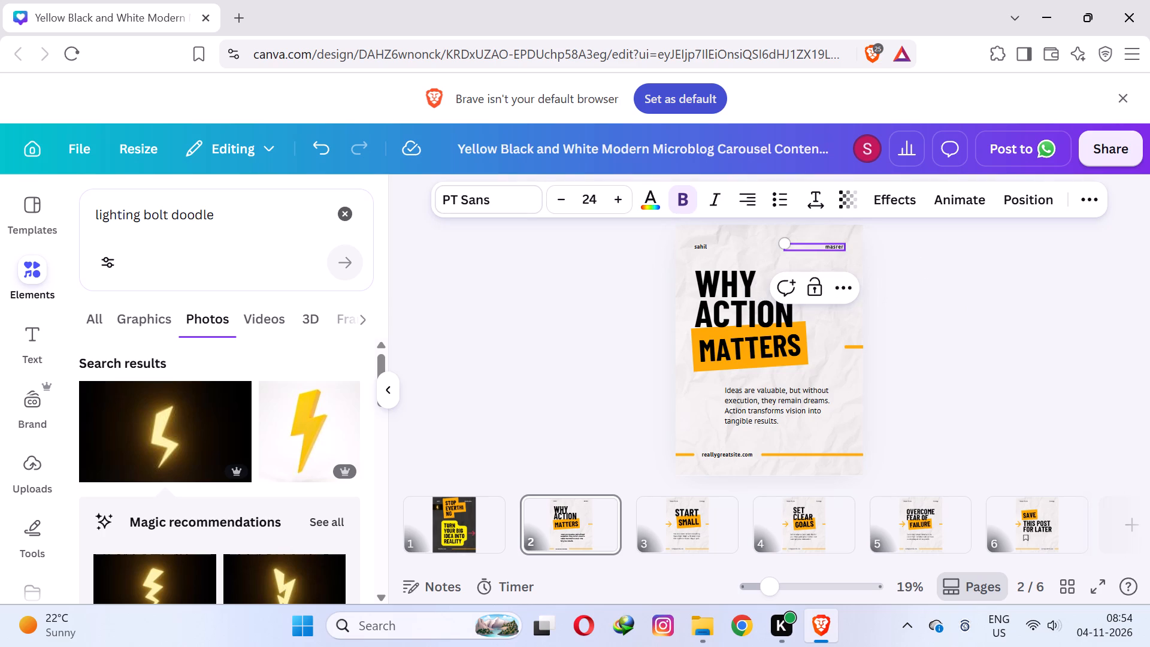
type("class")
Replace the "WHY ACTION" heading text on page 2 with "idea are useless without".
left_click(1072, 328)
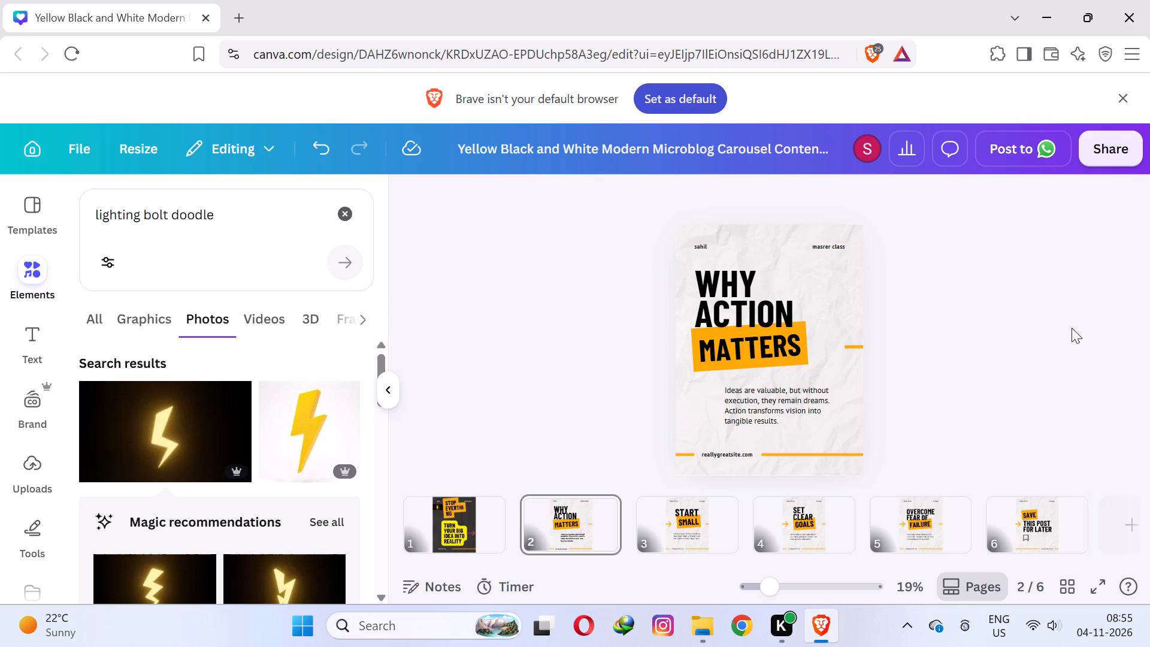
triple_click(720, 291)
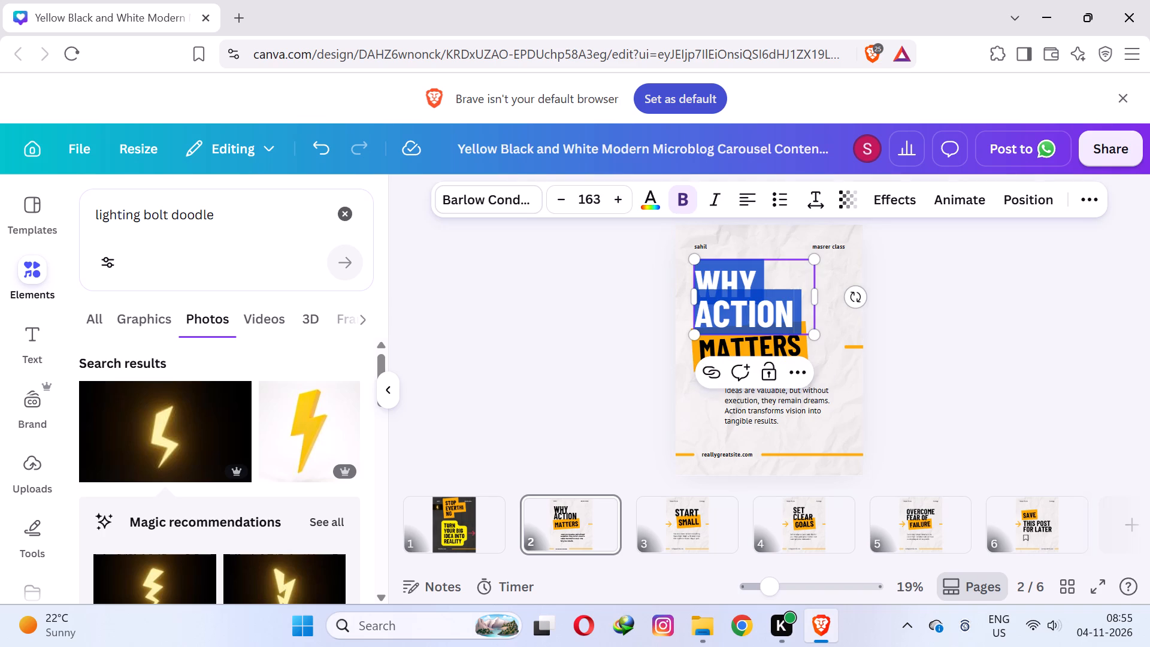
type("ida")
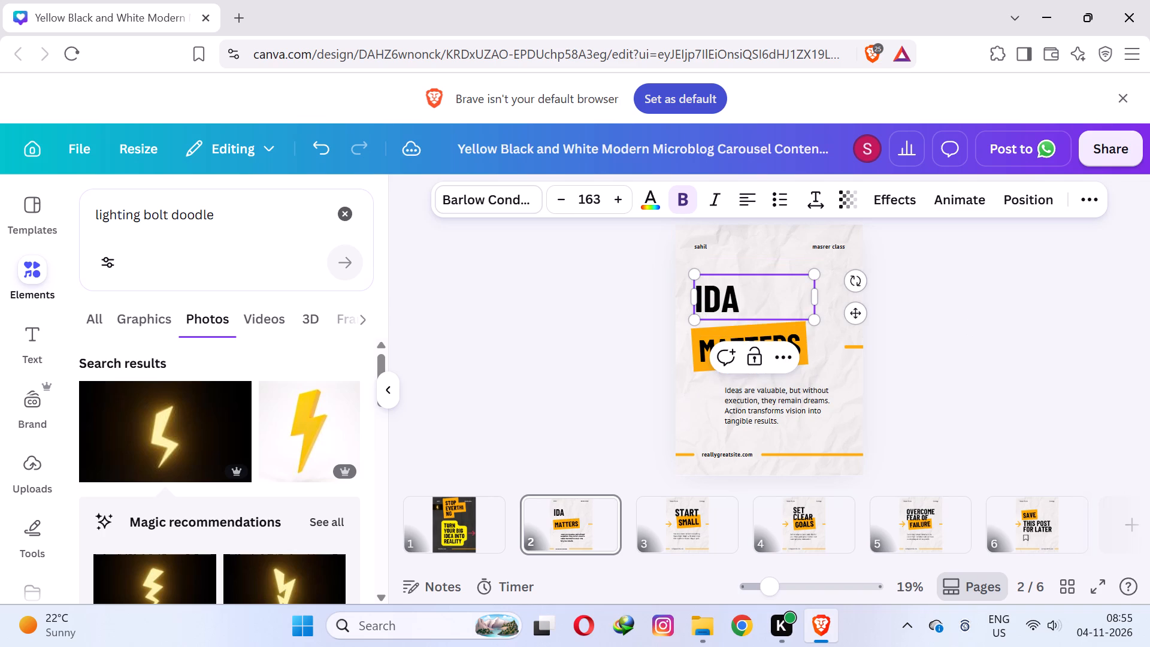
key("BackSpace")
type("ea are")
key("space")
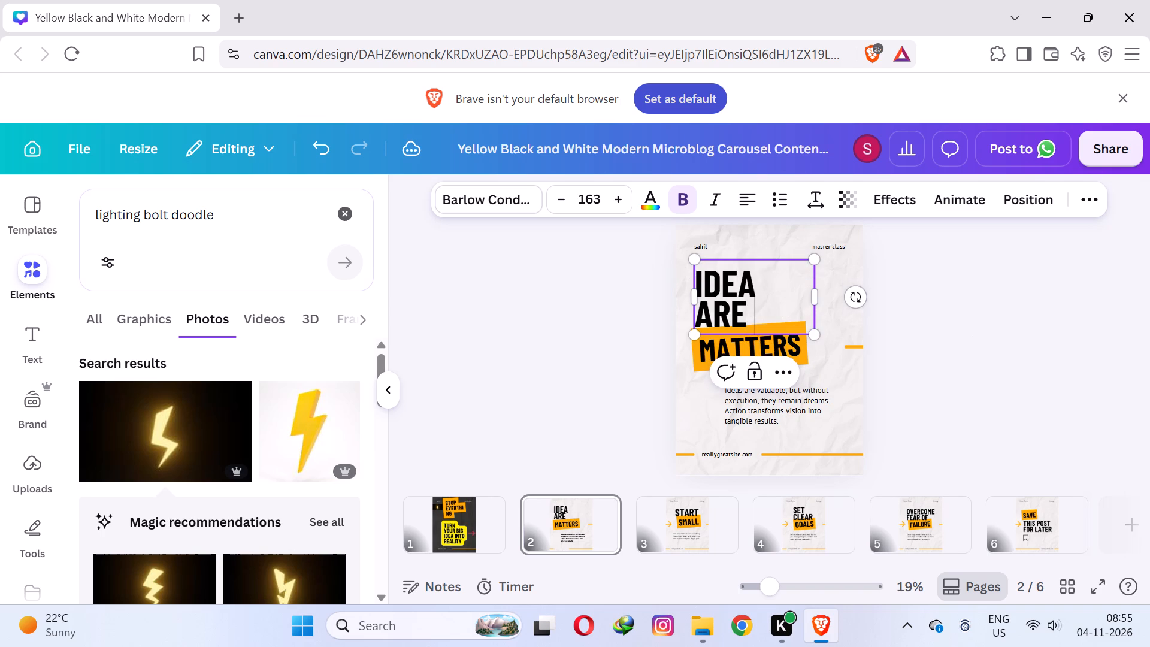
type("useless")
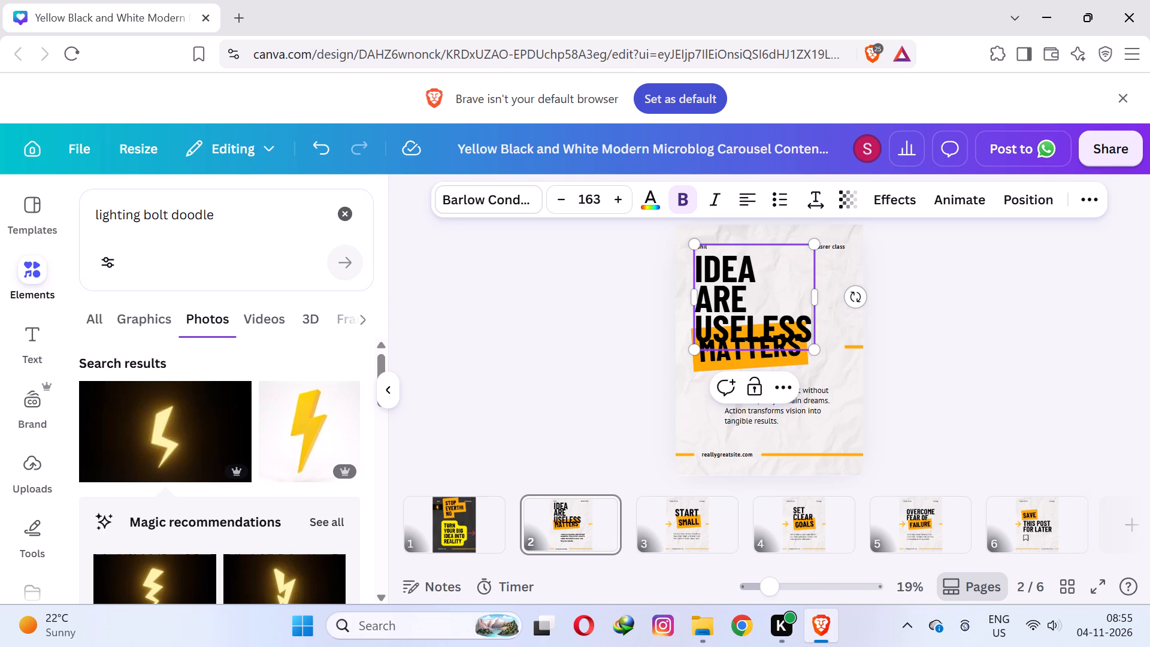
key("space")
type("i")
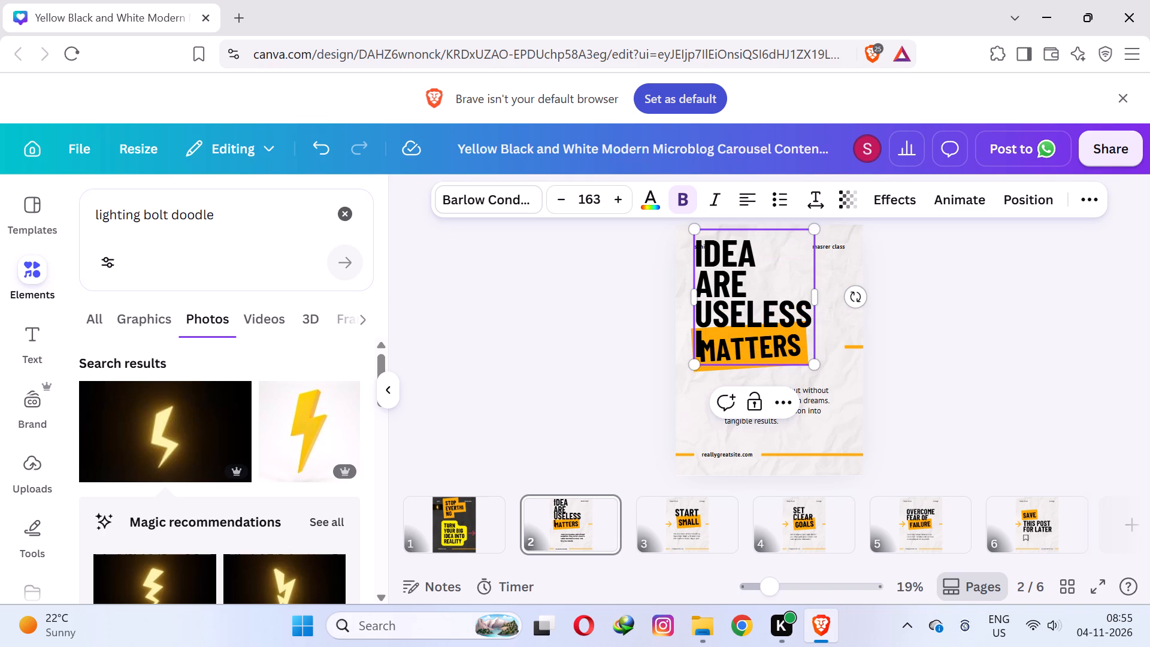
key("backslash")
key("BackSpace")
key("BackSpace")
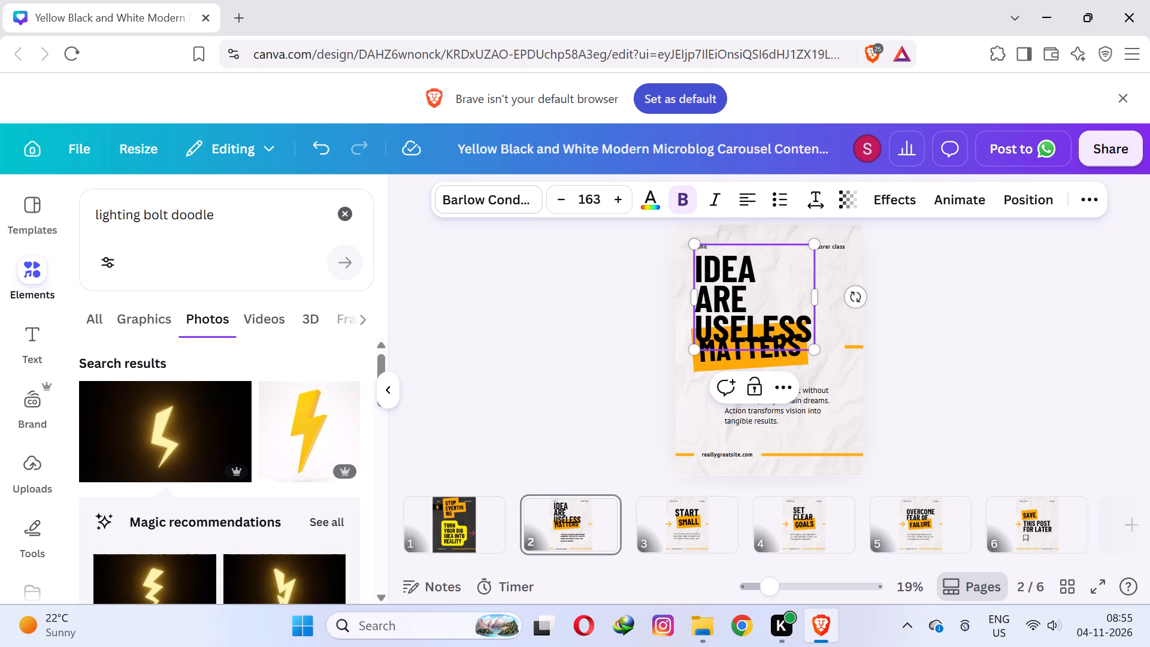
key("space")
type("witho")
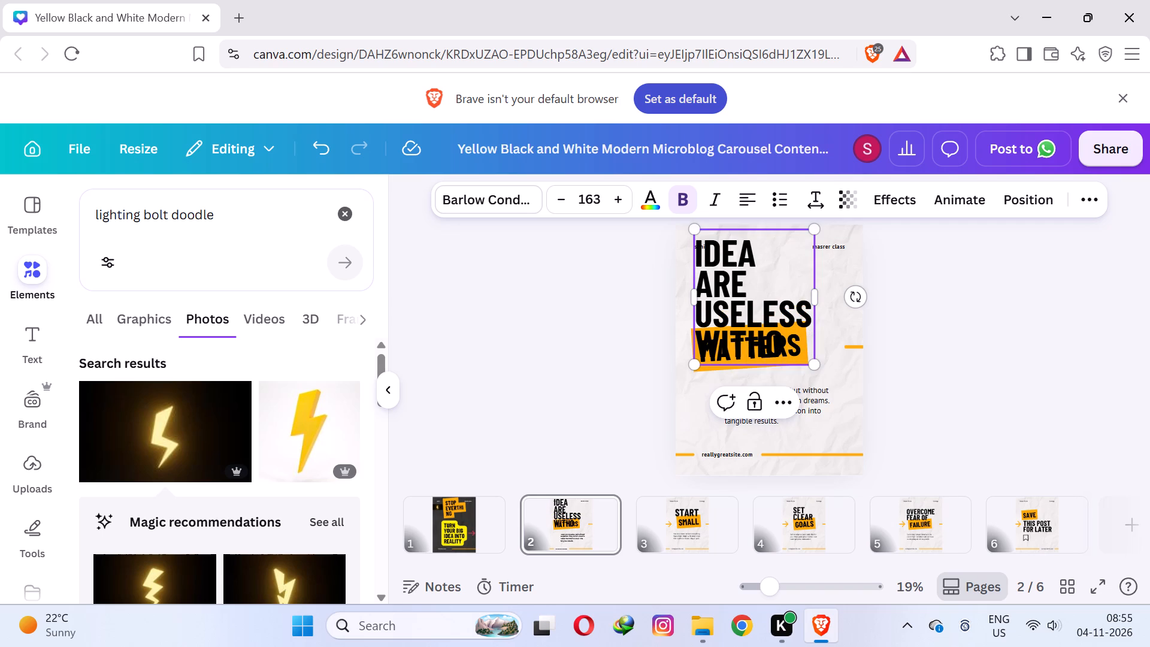
type("ut")
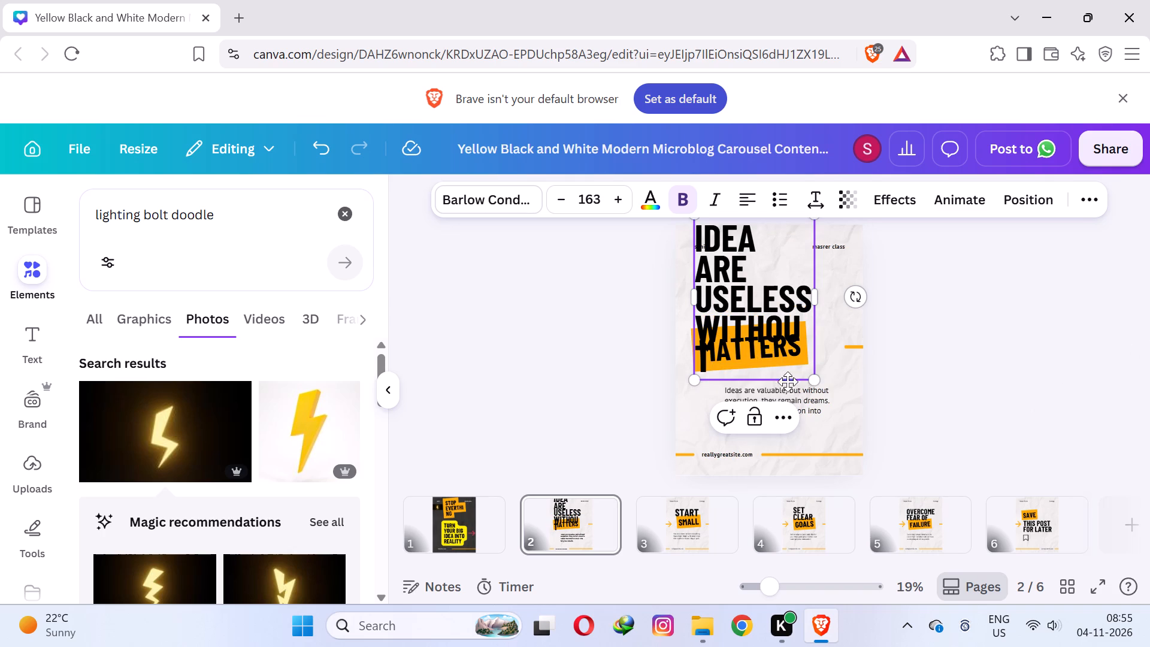
Shrink the page 2 heading to font size about 88 and move it down within the page's upper area.
left_click_drag(812, 380, 767, 296)
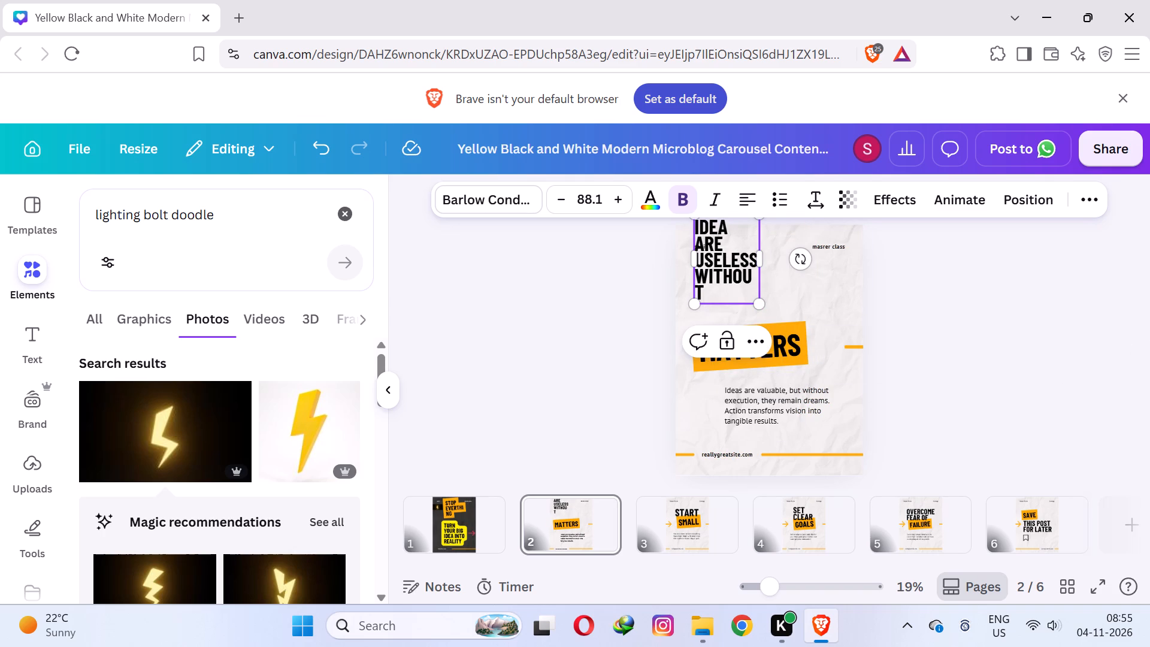
left_click(995, 324)
left_click_drag(732, 258, 738, 262)
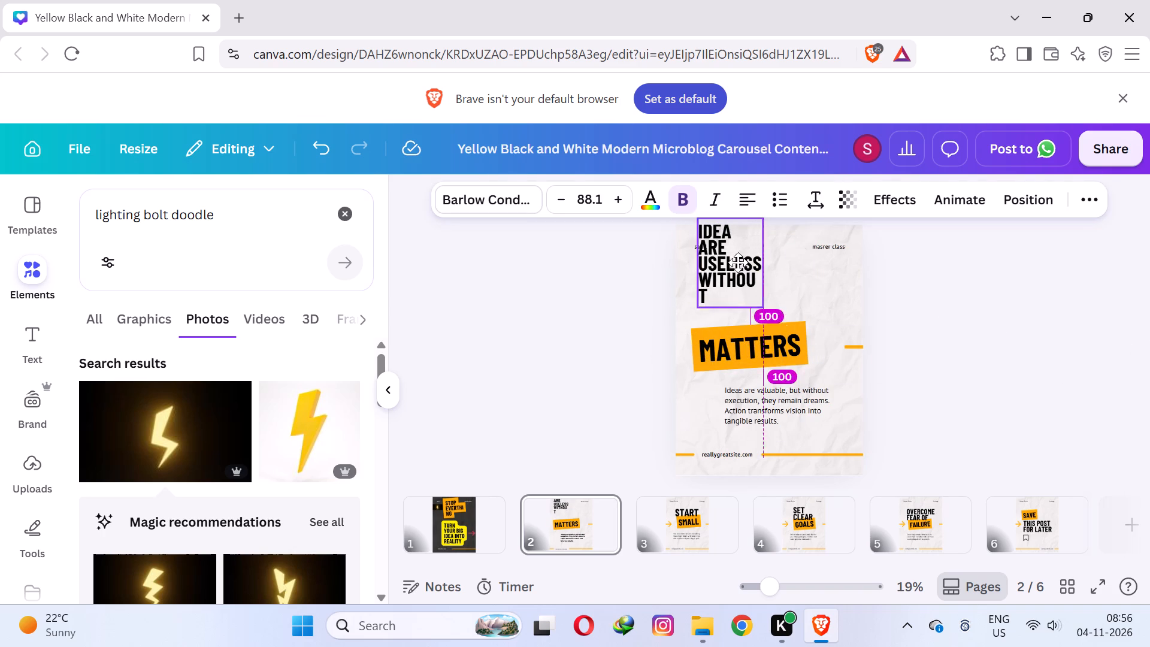
left_click_drag(738, 262, 733, 282)
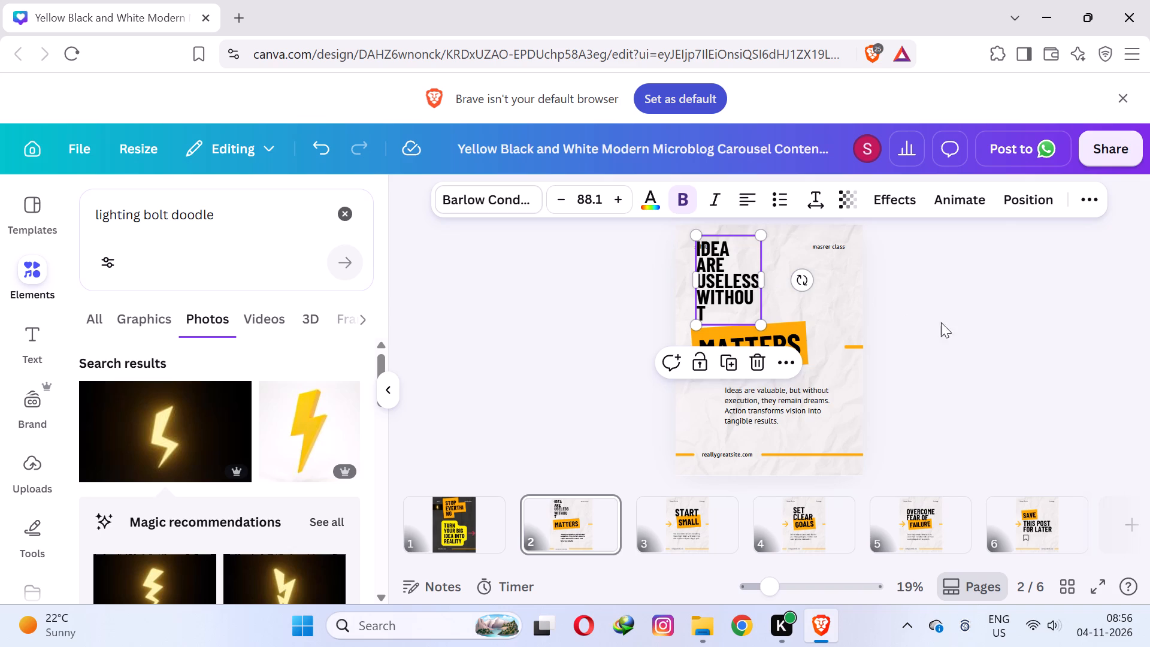
left_click(1002, 331)
Widen the page 2 heading so "IDEA ARE" fits on one line, and position it just above the orange highlighted text.
left_click(695, 273)
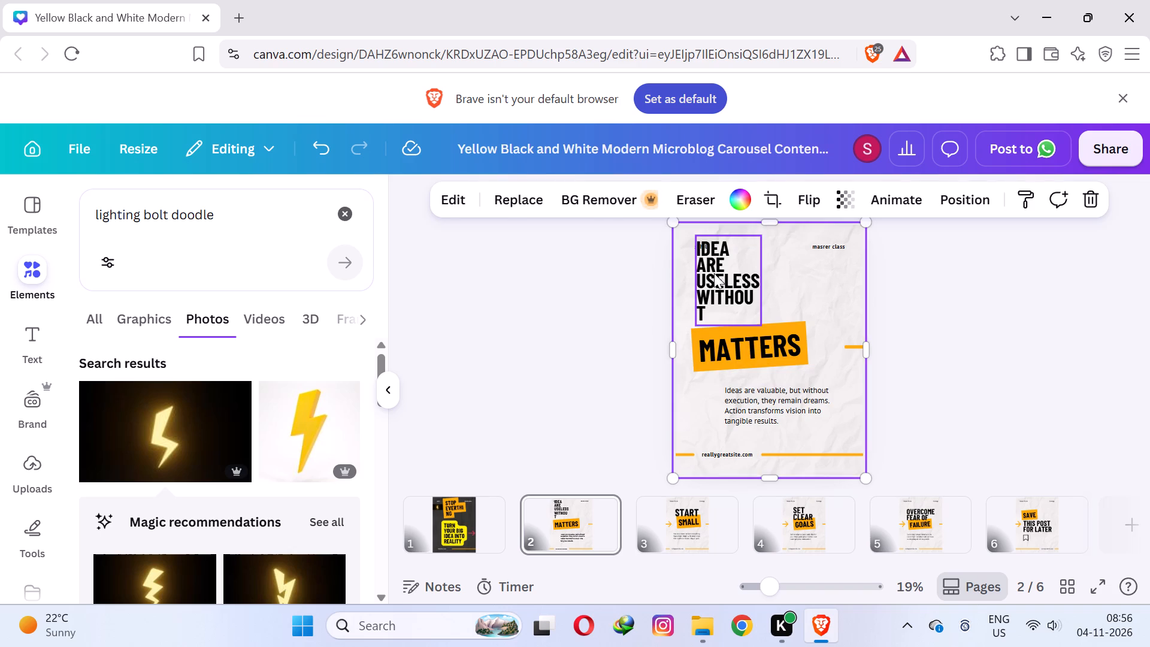
left_click(715, 273)
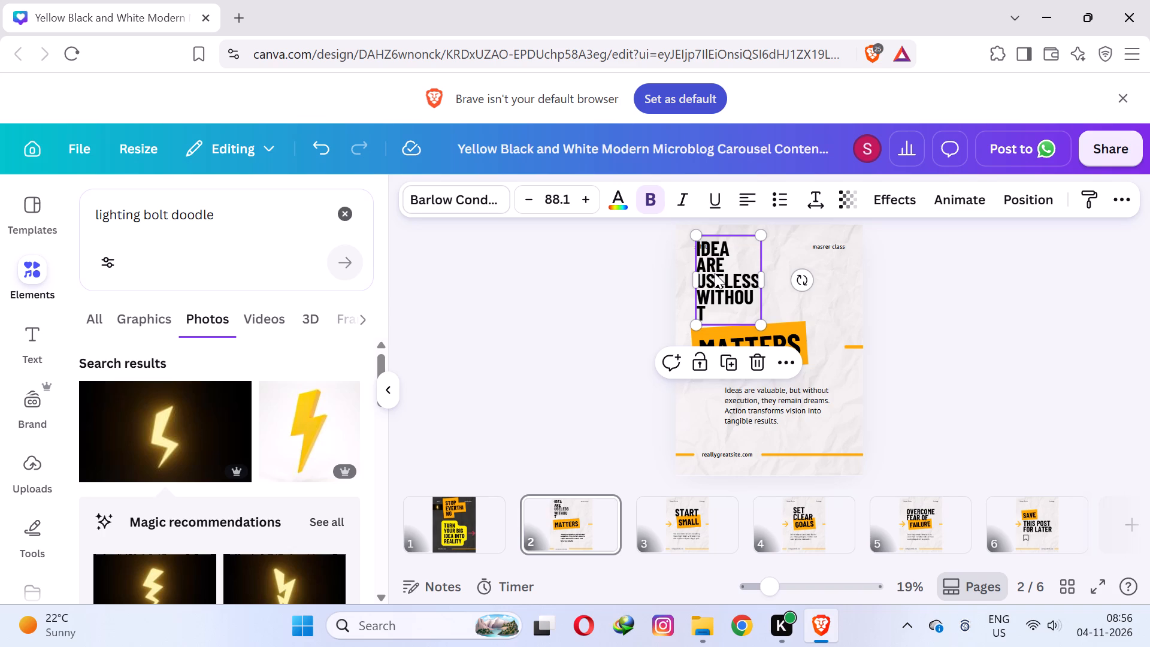
left_click_drag(762, 279, 787, 279)
left_click(961, 301)
left_click_drag(701, 286, 710, 288)
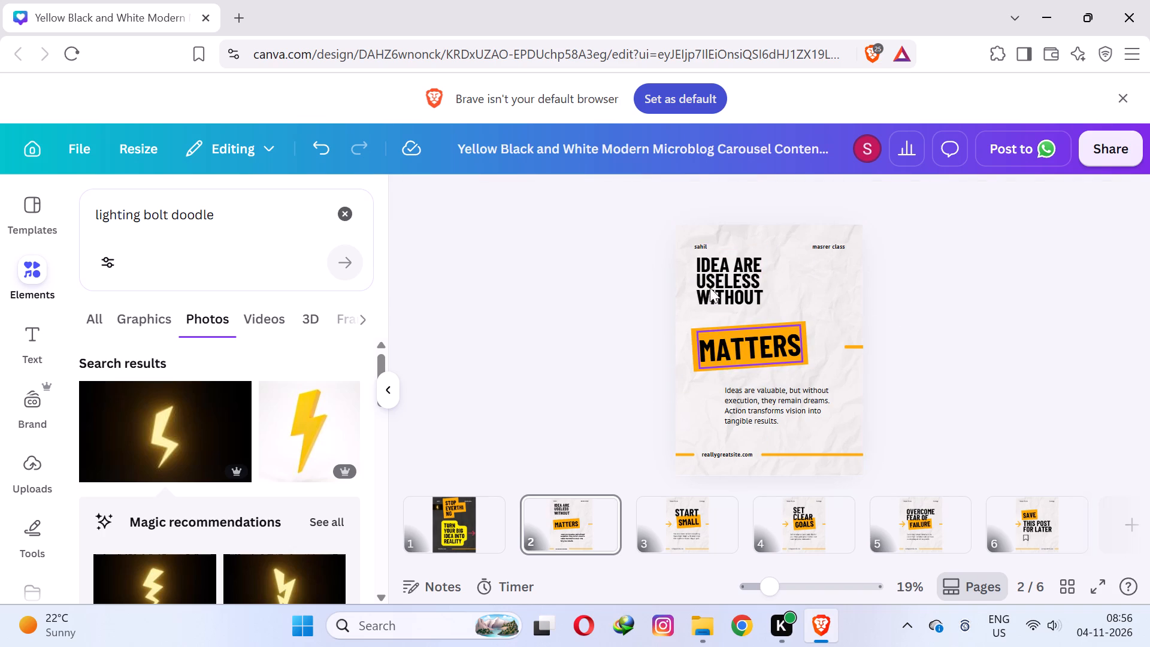
left_click_drag(710, 288, 719, 292)
left_click(1031, 285)
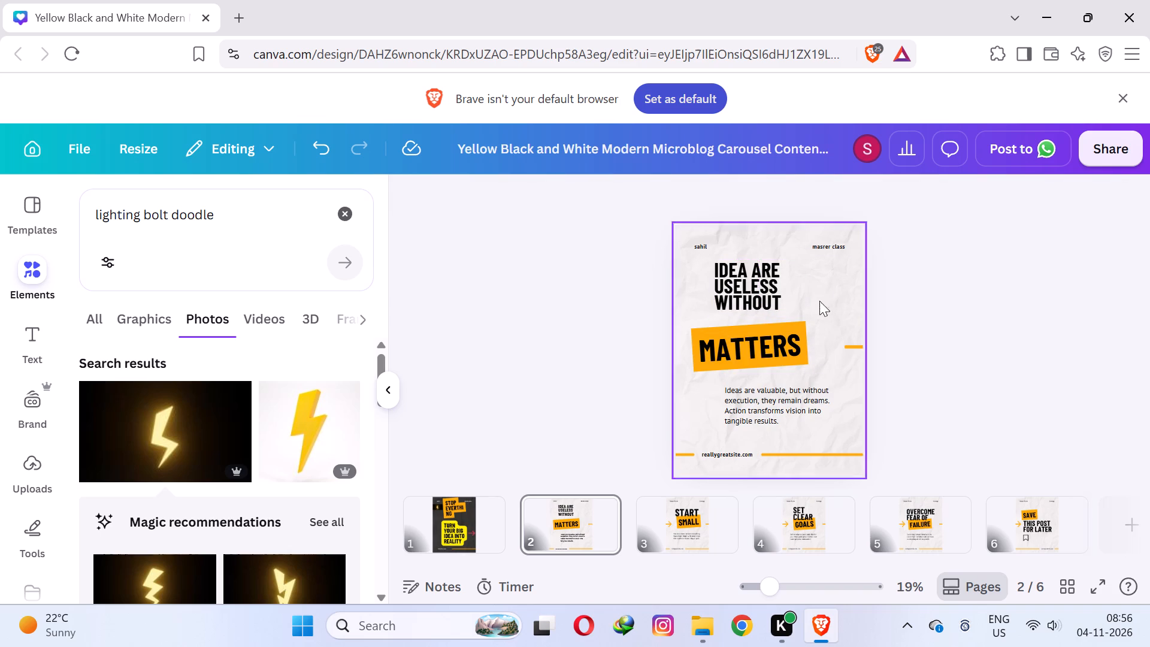
left_click(746, 280)
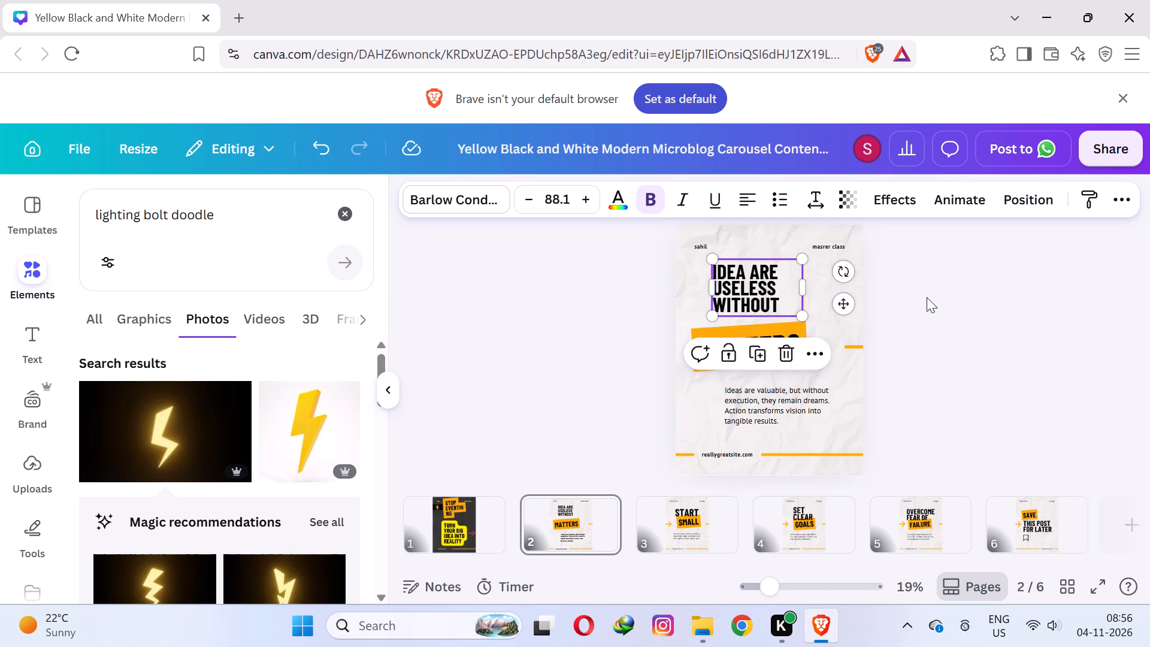
left_click(927, 297)
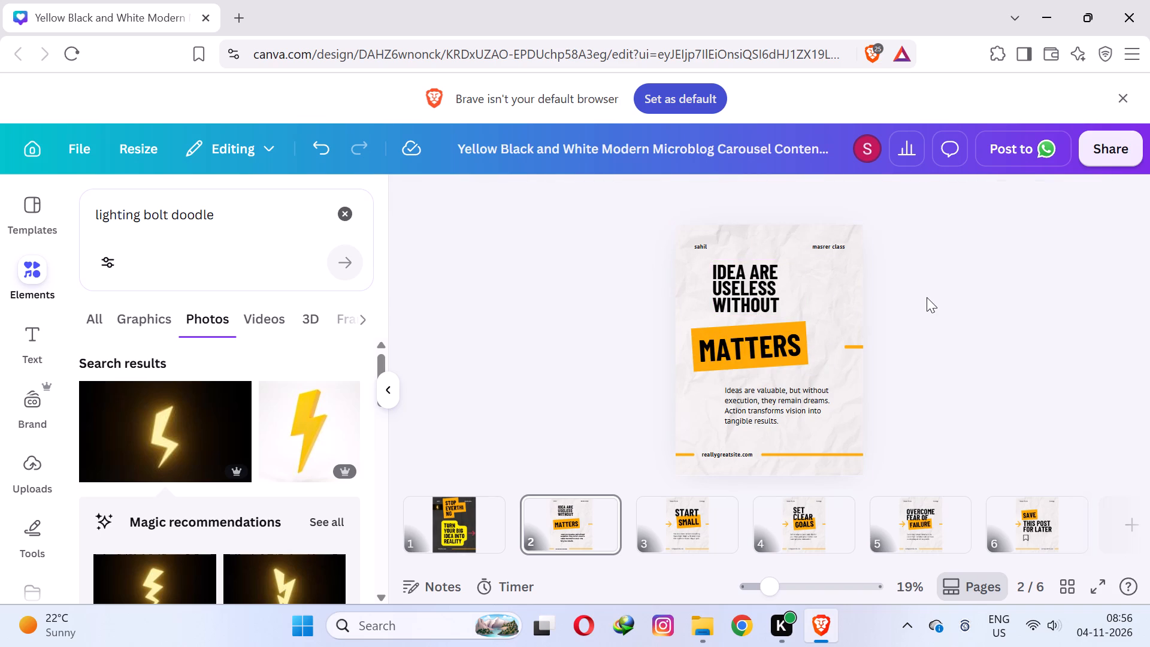
left_click_drag(738, 286, 737, 295)
left_click(971, 304)
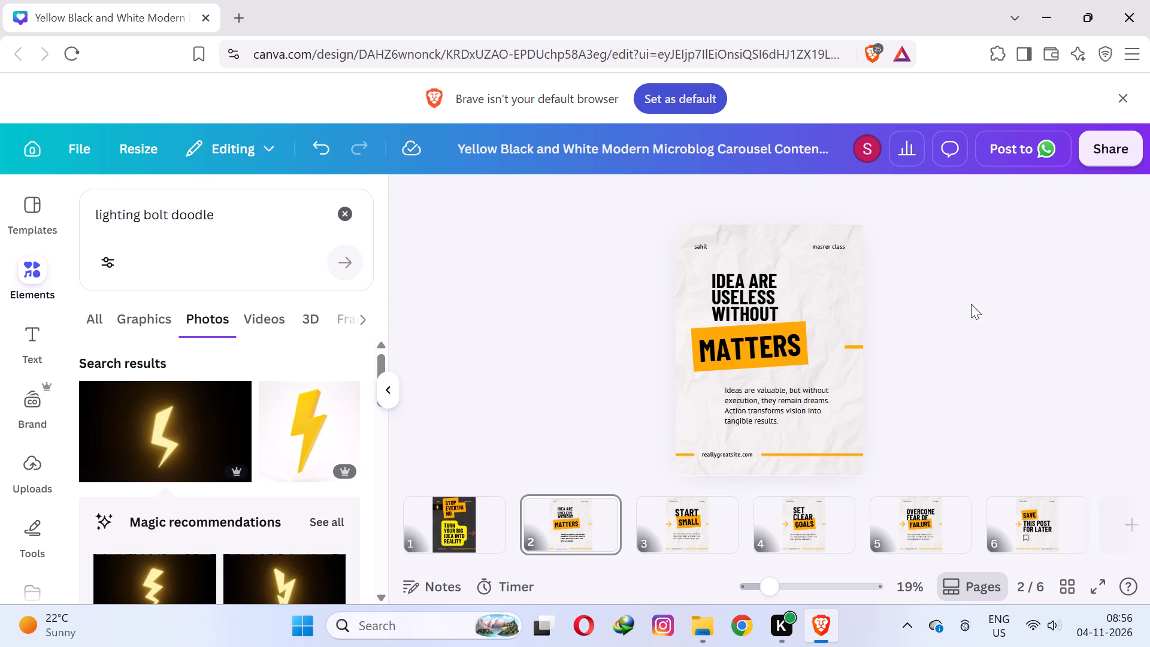
Replace the orange highlighted "MATTERS" text on page 2 with "fast execution".
triple_click(726, 348)
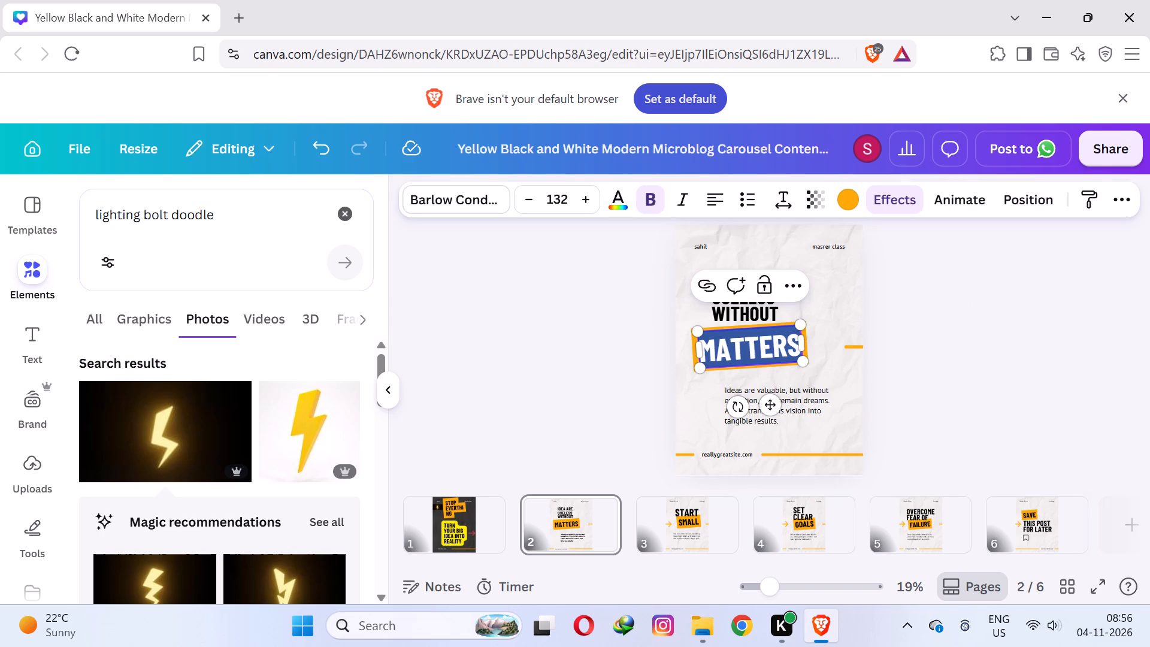
type("fast")
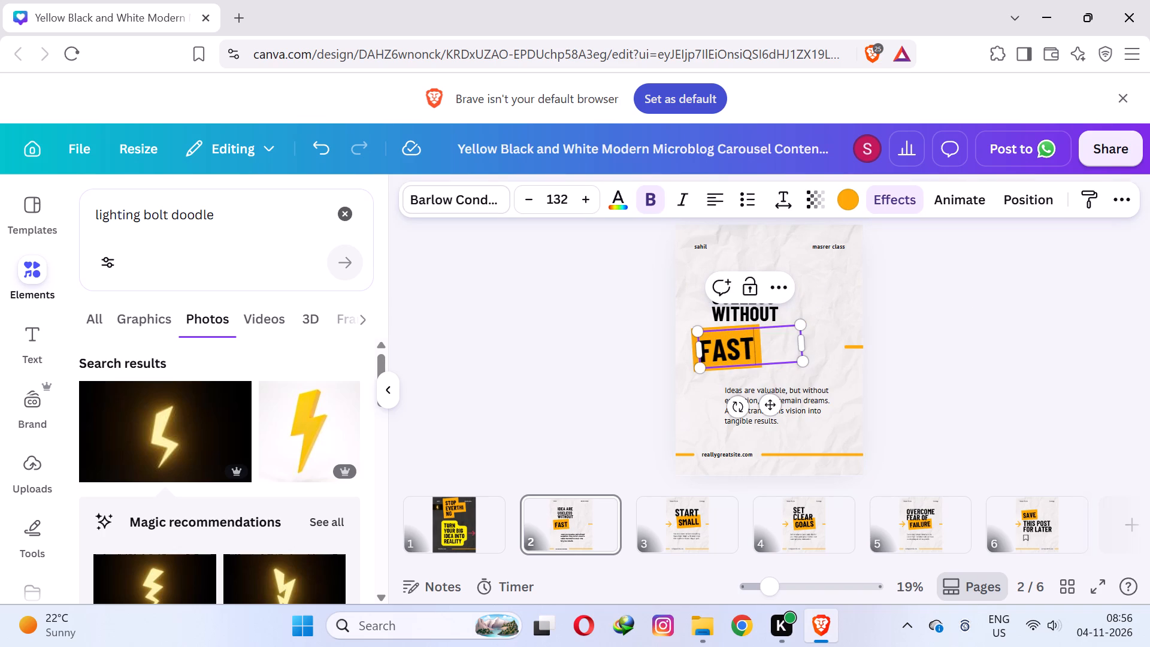
key("space")
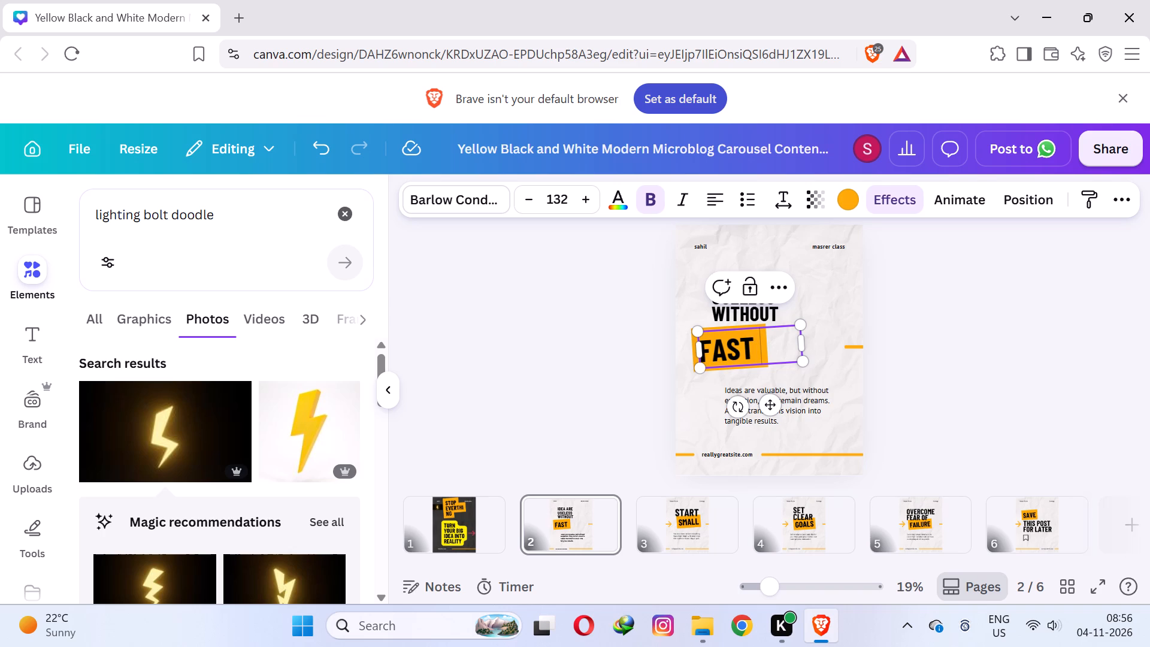
type("execution")
left_click(1001, 365)
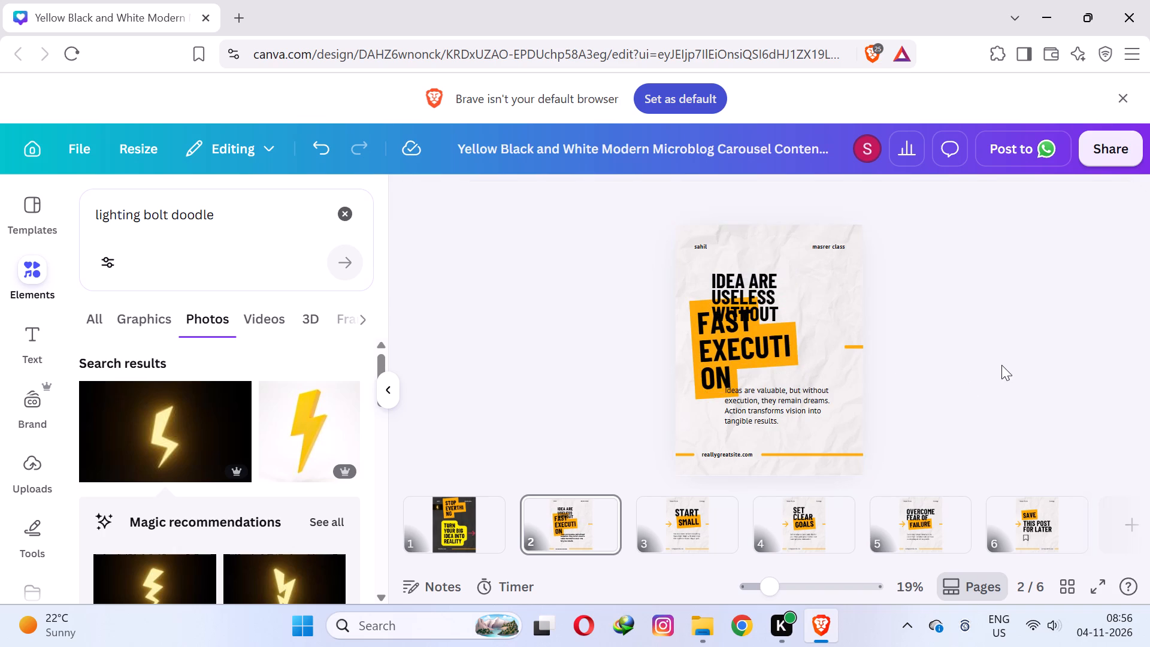
Shrink the highlighted "fast execution" text to font size about 87 and place it between the heading and the body paragraph.
left_click(707, 380)
left_click_drag(701, 392, 725, 372)
left_click_drag(756, 342, 756, 343)
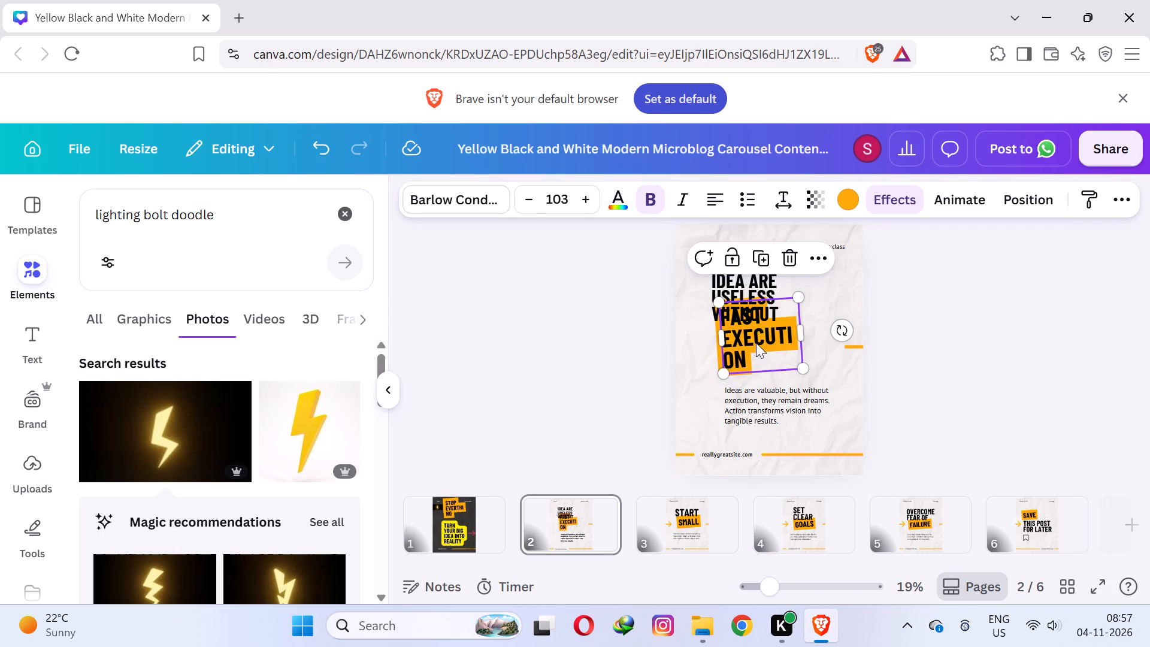
left_click_drag(756, 343, 758, 359)
left_click_drag(728, 383, 744, 376)
left_click_drag(765, 341, 756, 351)
left_click(937, 384)
left_click(746, 349)
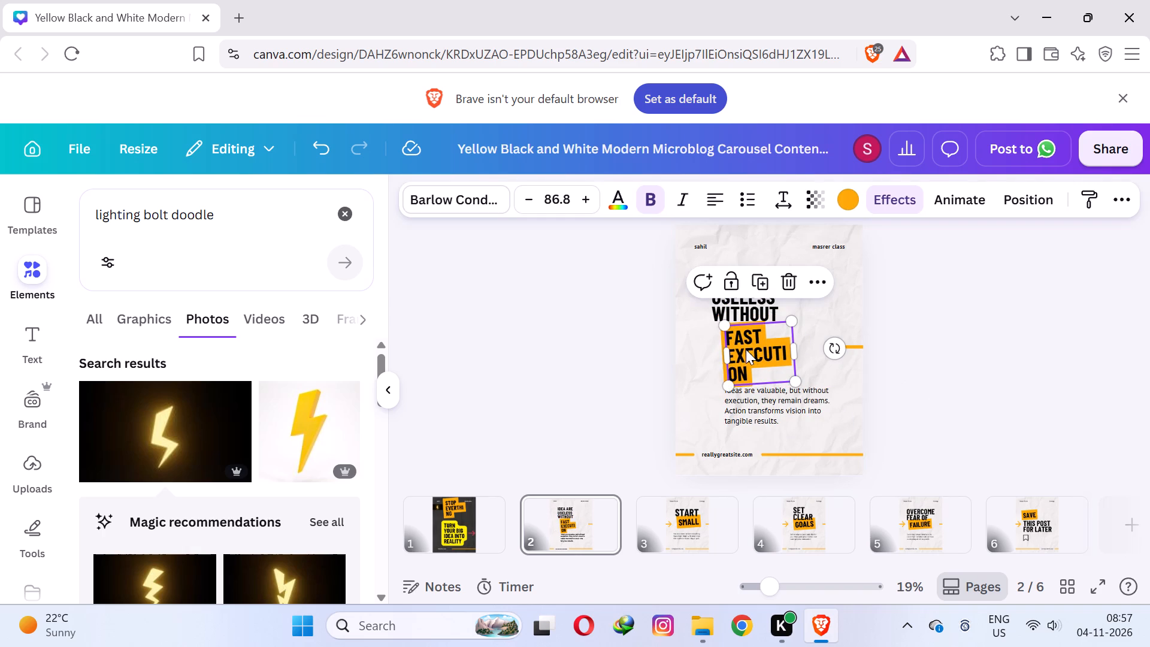
left_click_drag(729, 386, 743, 376)
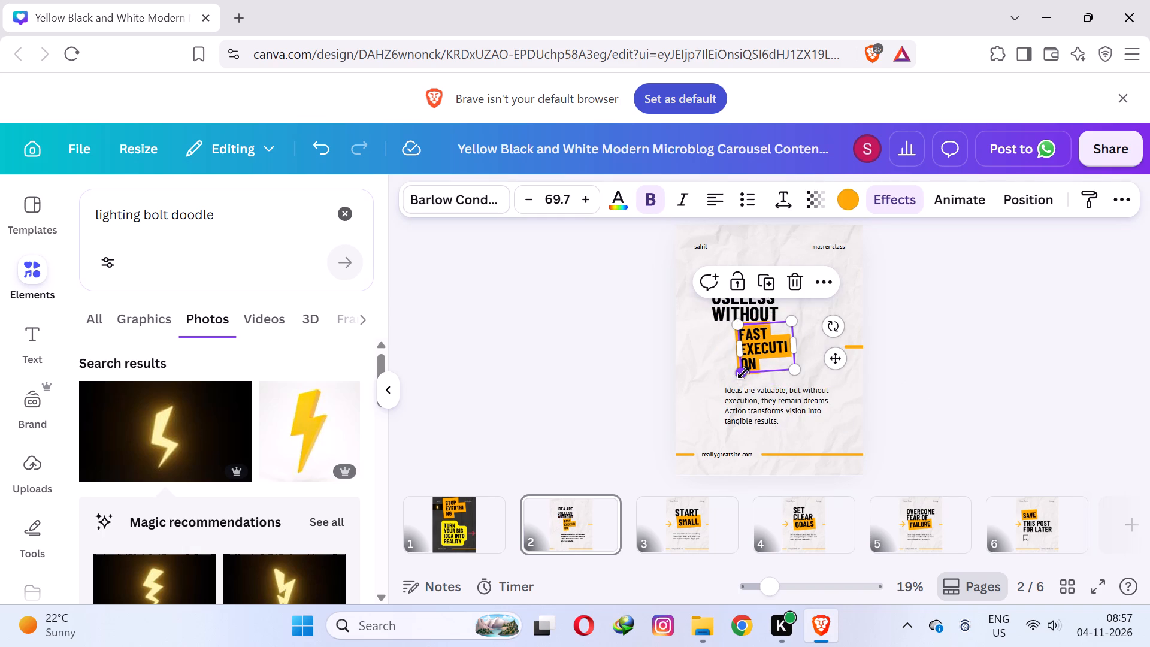
left_click_drag(743, 373, 730, 382)
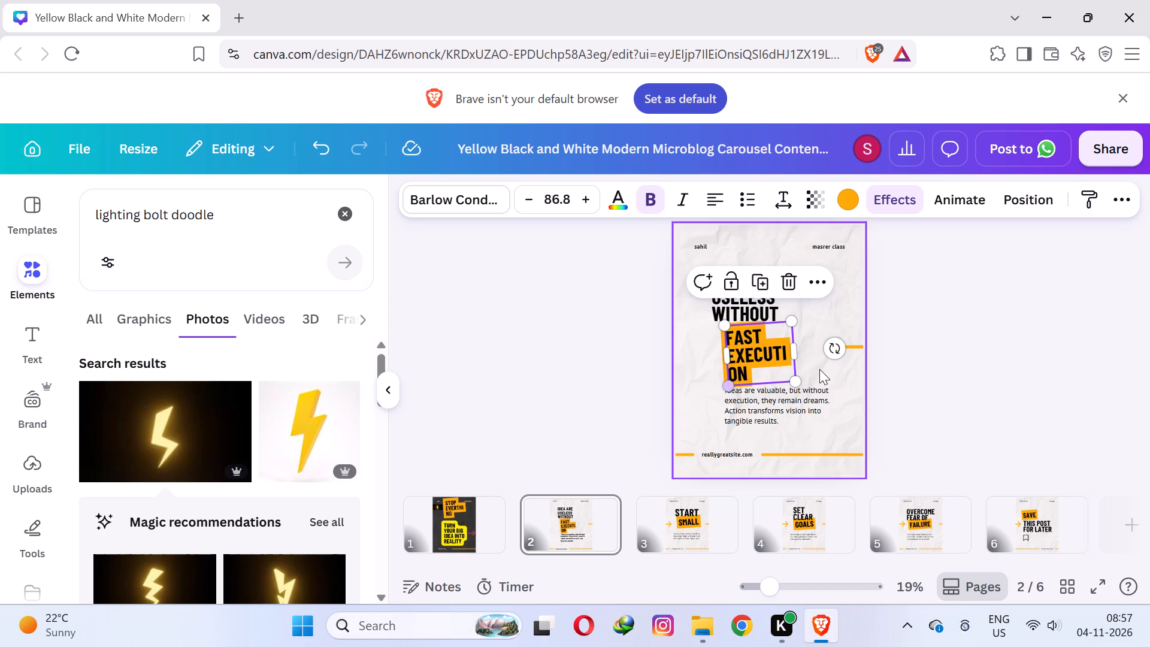
Widen the "fast execution" text box so the text wraps onto two lines, and move it directly beneath the heading.
left_click_drag(803, 350, 814, 350)
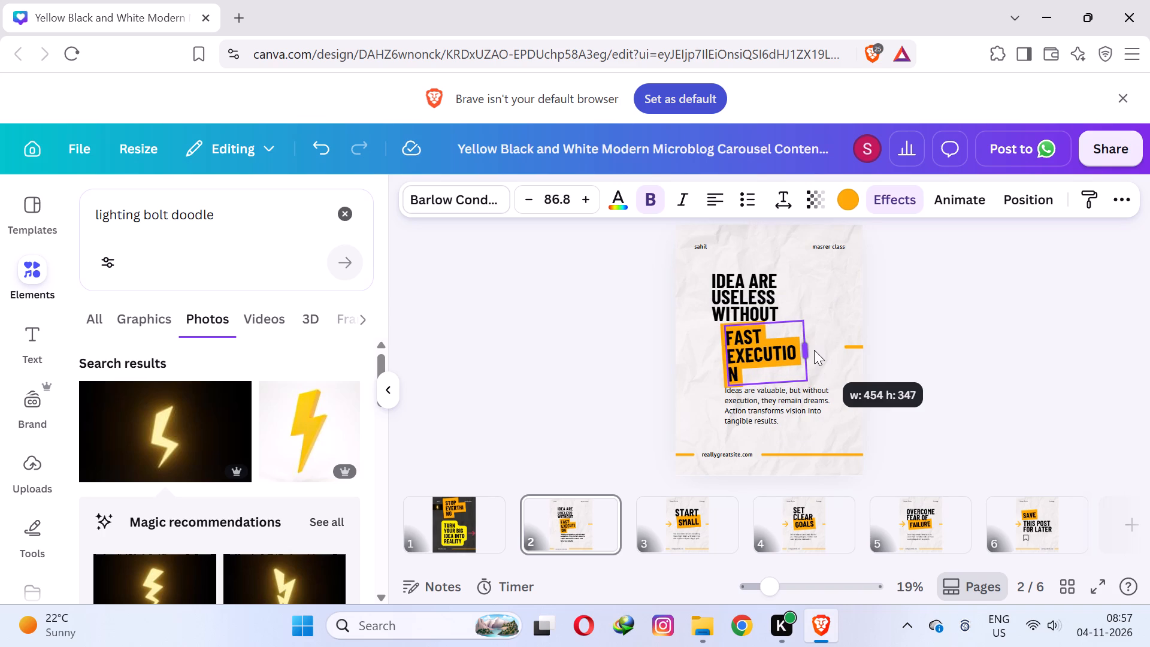
left_click_drag(814, 350, 821, 350)
left_click(968, 362)
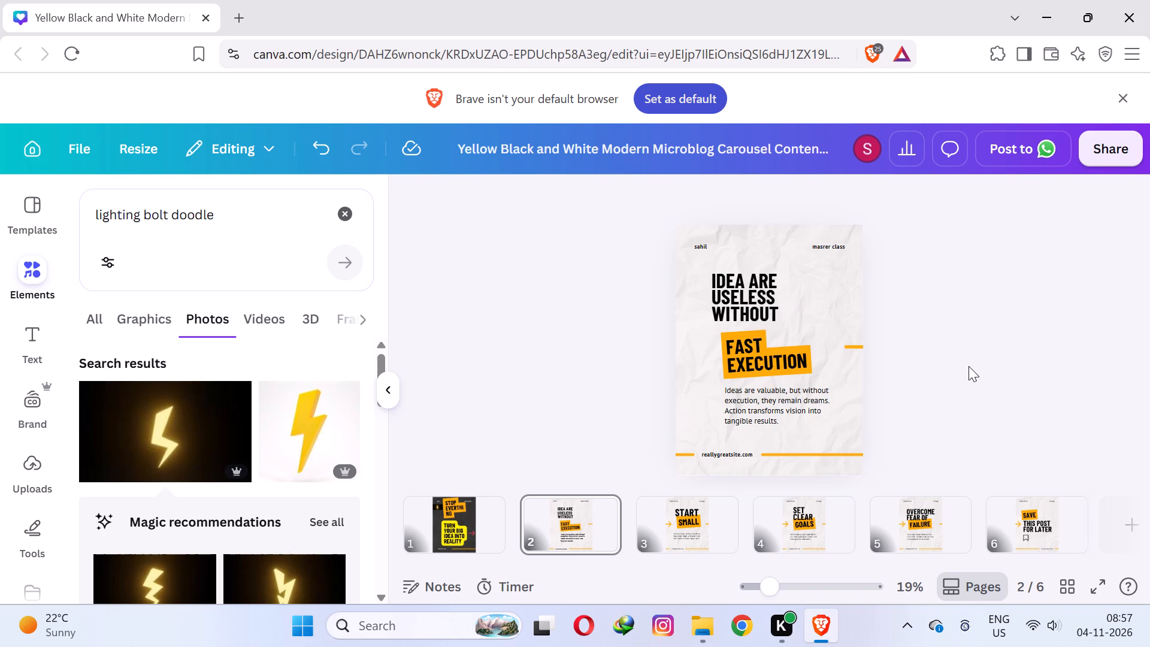
left_click_drag(746, 356, 742, 347)
left_click(936, 338)
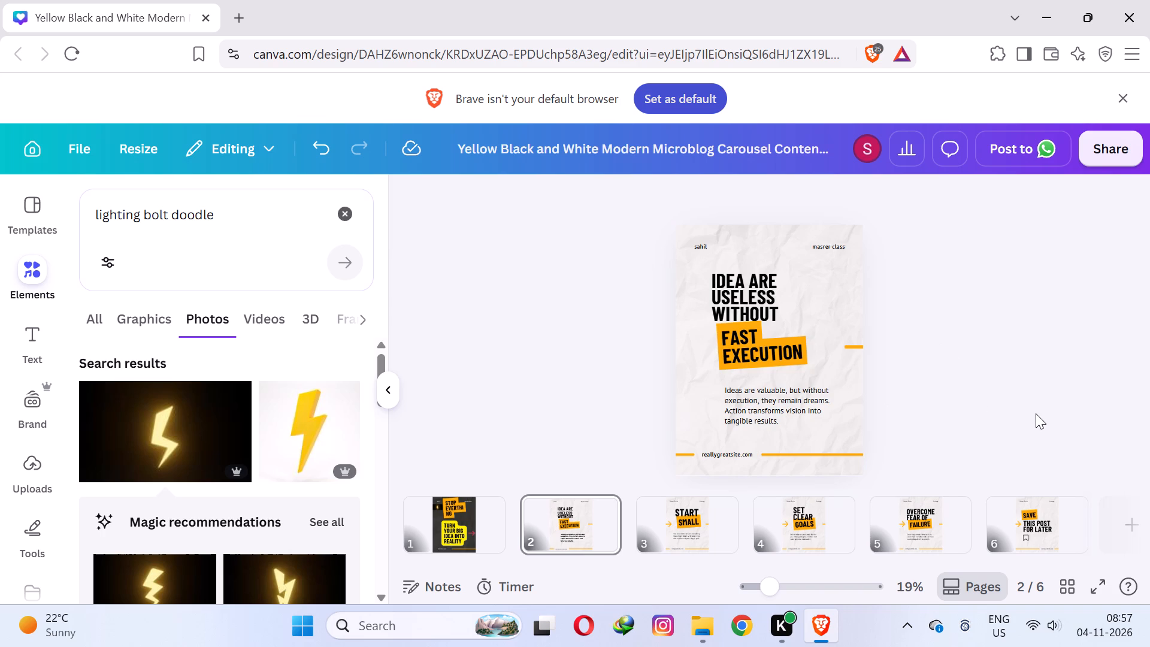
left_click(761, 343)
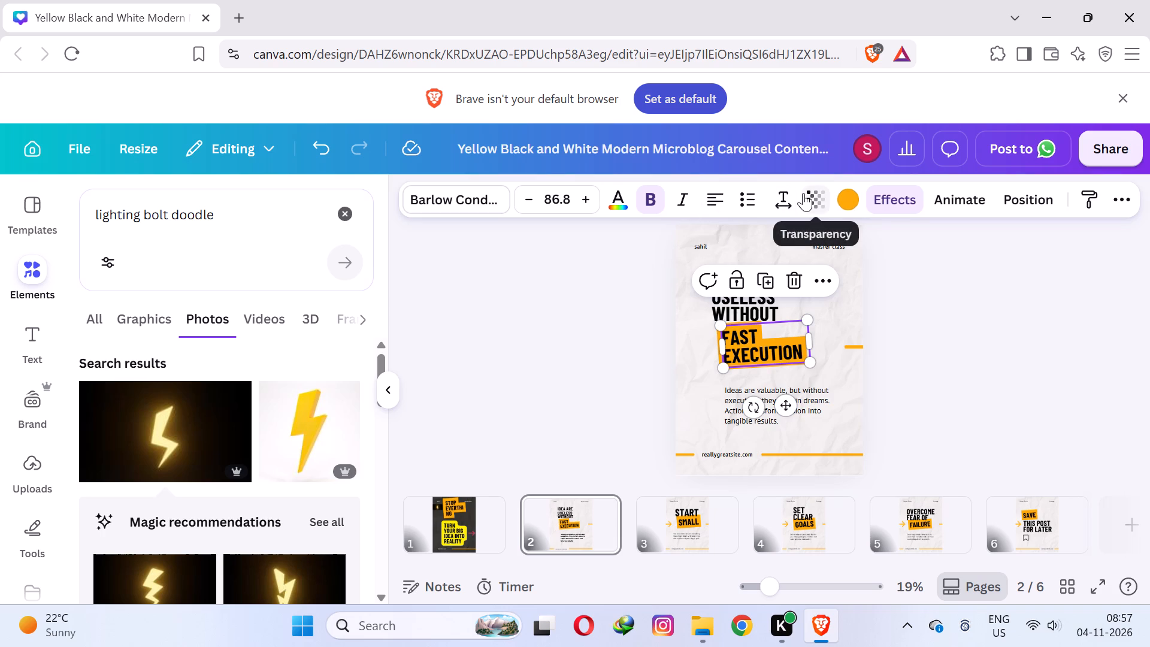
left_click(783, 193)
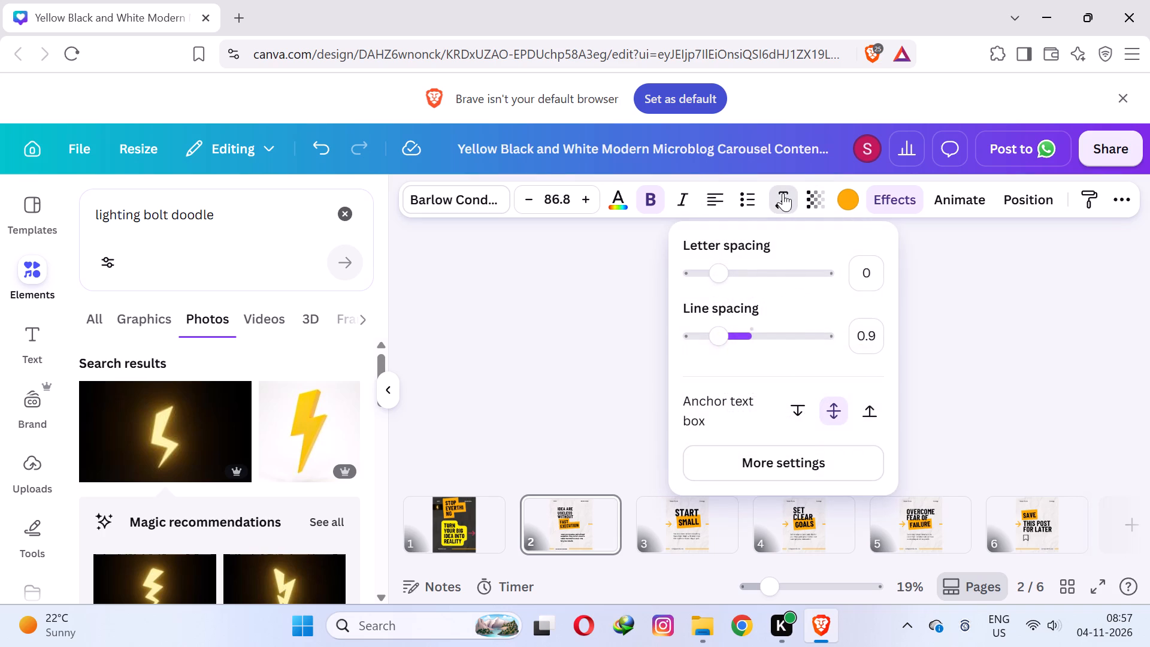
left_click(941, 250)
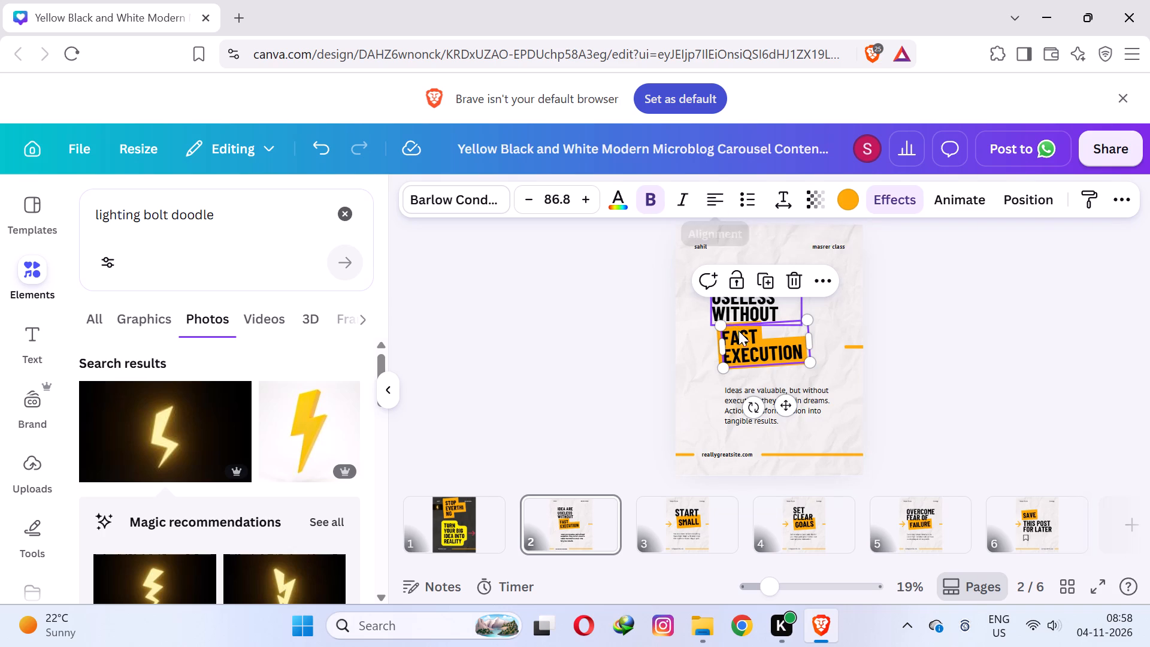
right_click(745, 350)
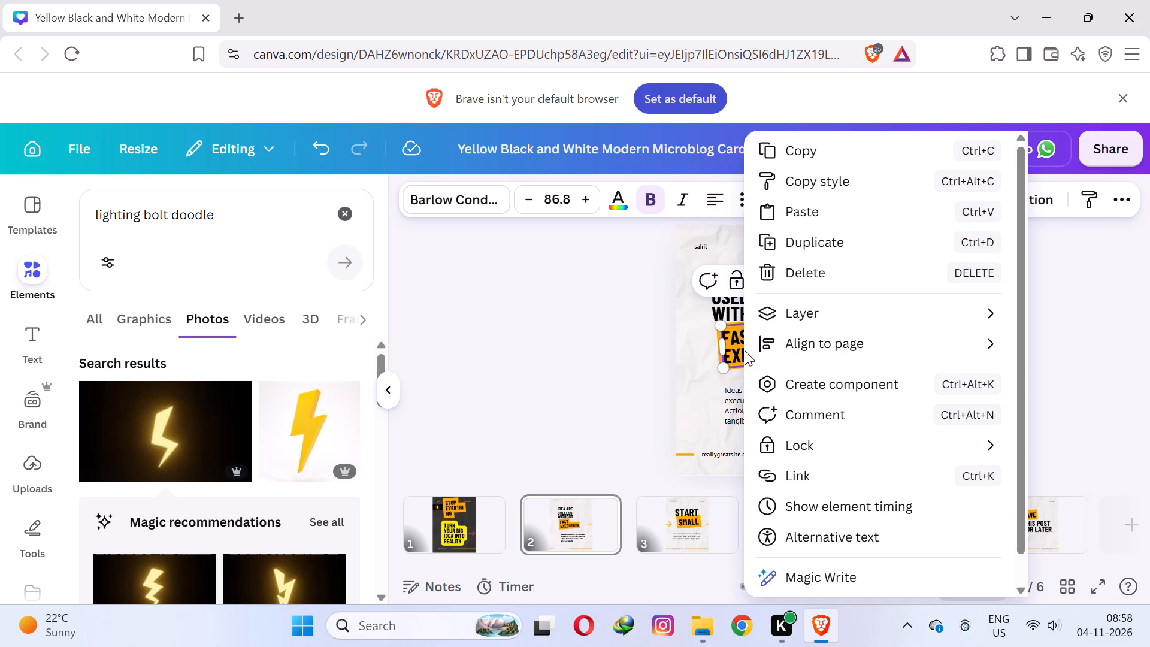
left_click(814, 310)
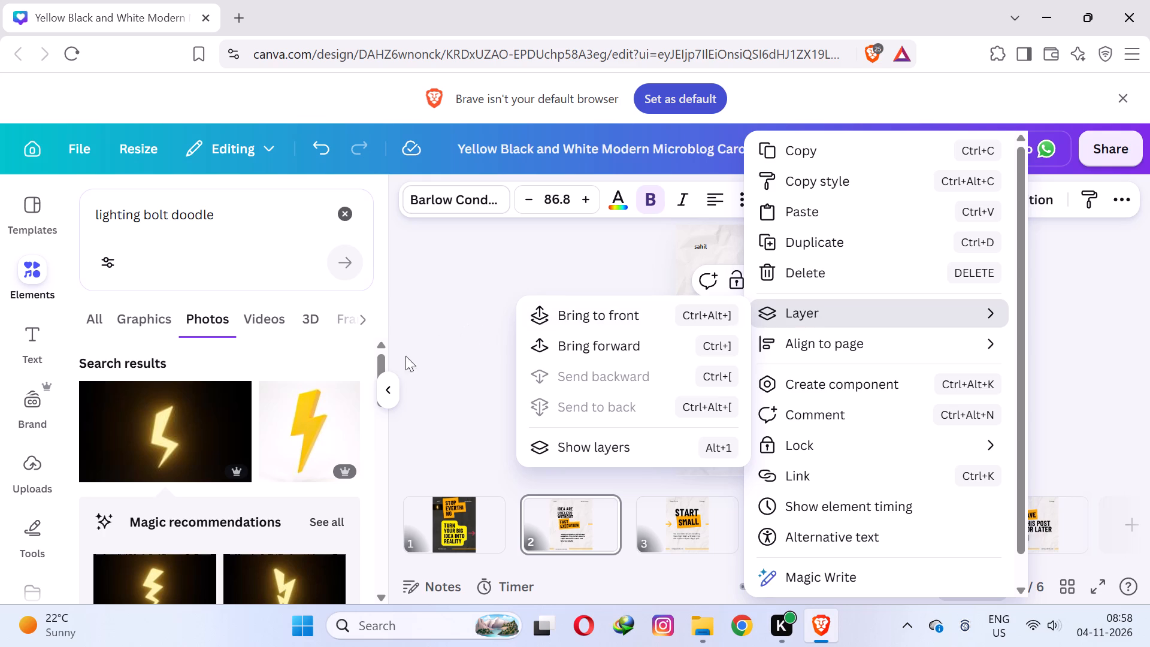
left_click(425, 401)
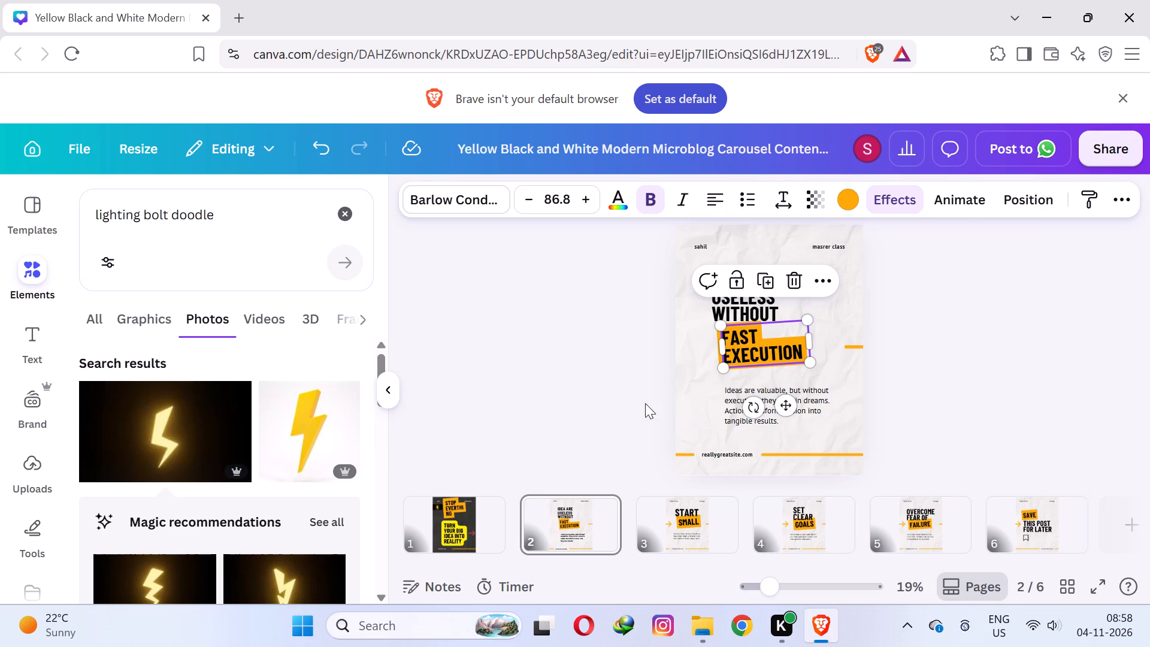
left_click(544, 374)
Replace the body paragraph on page 2 with "A mediocore idea with agggrbeat a genius idea sttin action is the onle bridage".
triple_click(774, 390)
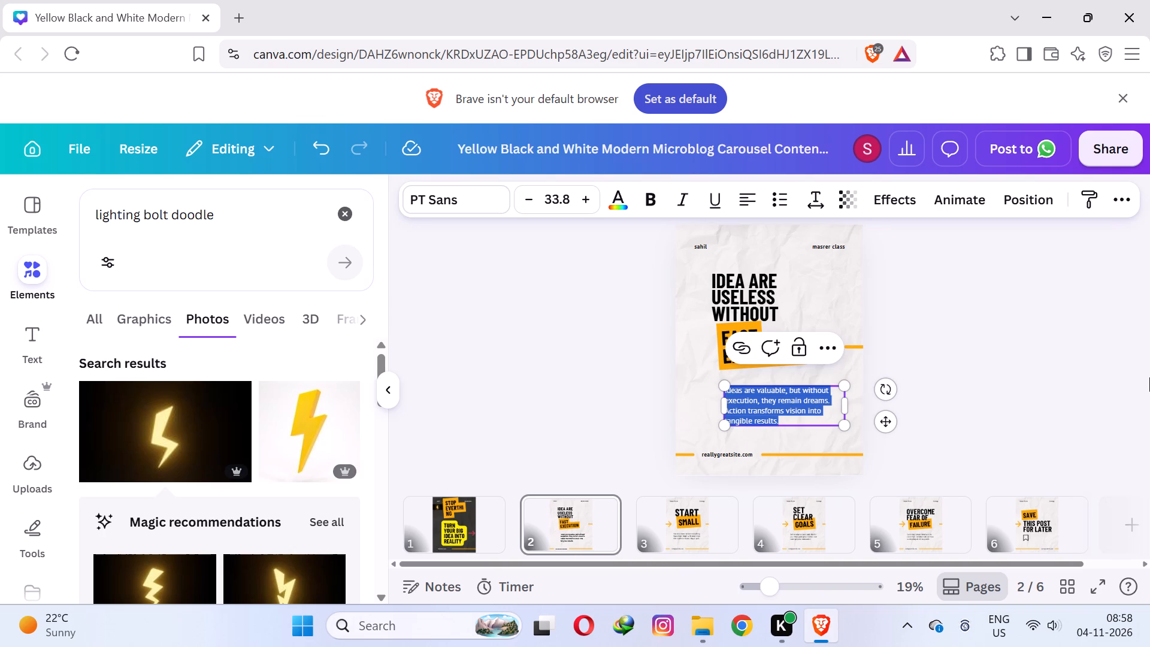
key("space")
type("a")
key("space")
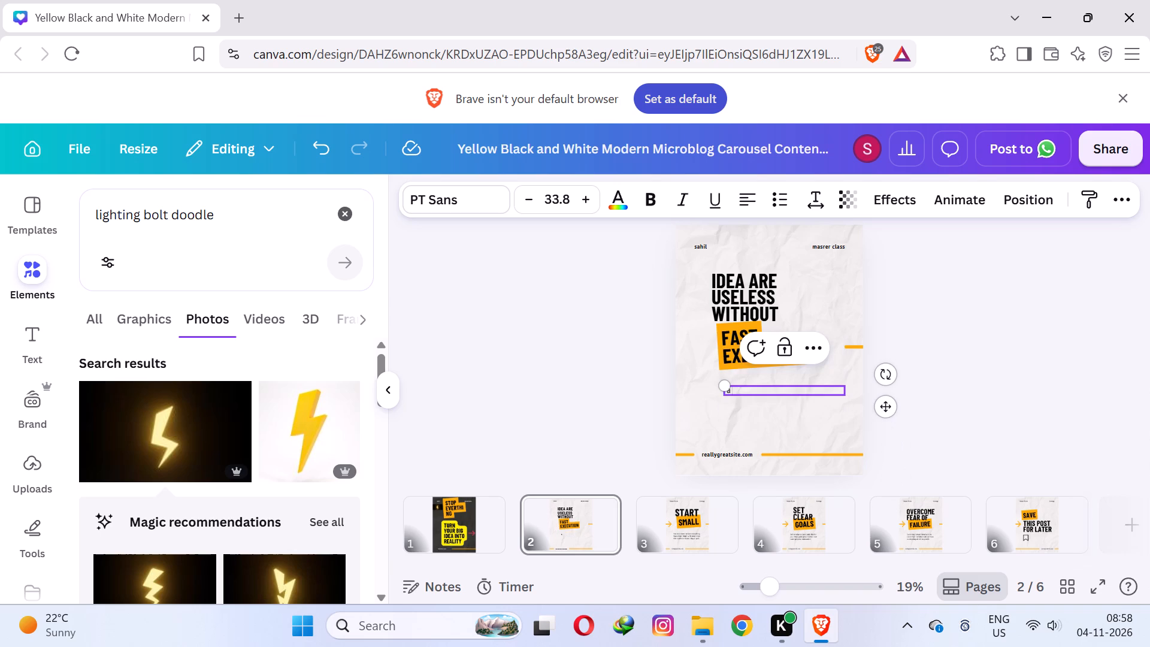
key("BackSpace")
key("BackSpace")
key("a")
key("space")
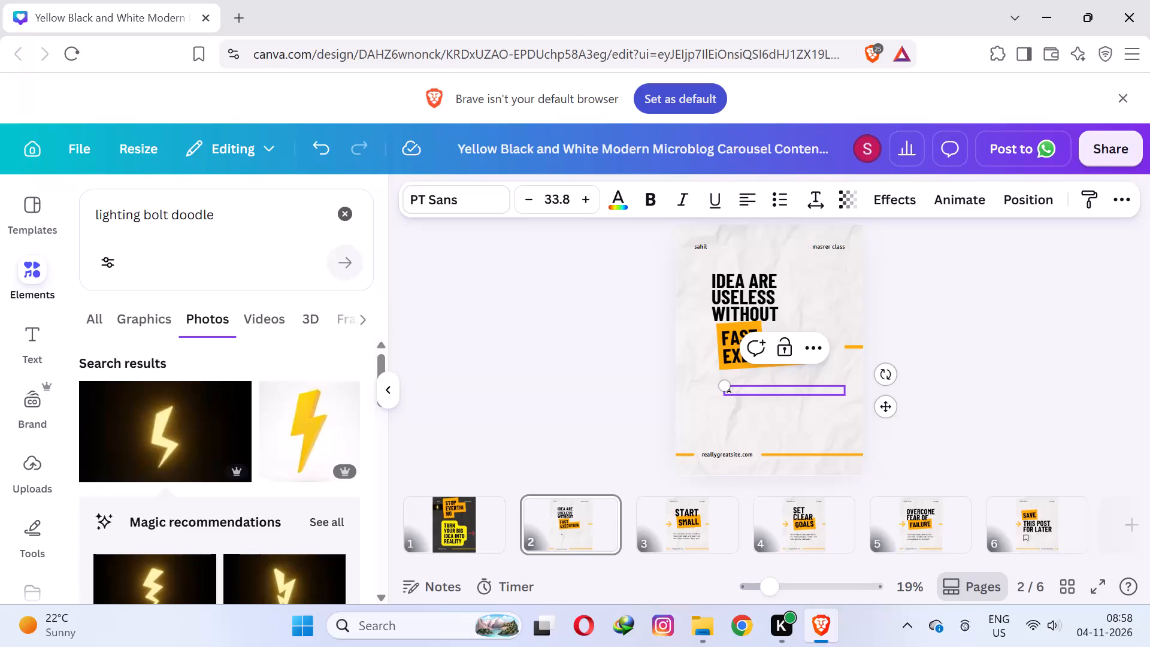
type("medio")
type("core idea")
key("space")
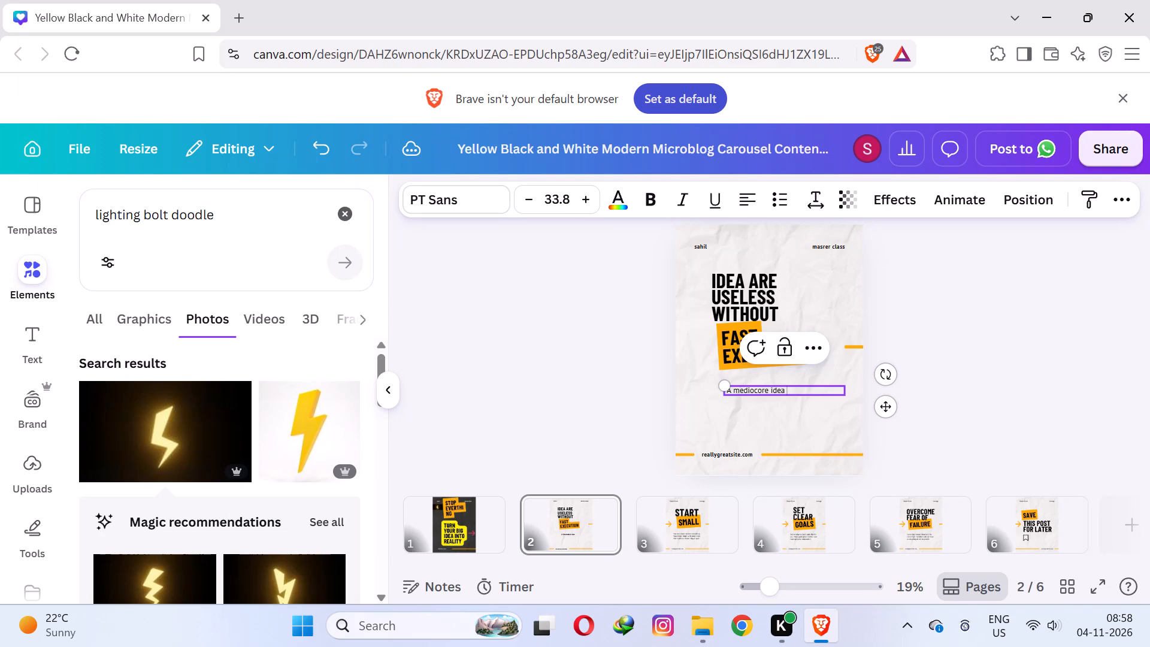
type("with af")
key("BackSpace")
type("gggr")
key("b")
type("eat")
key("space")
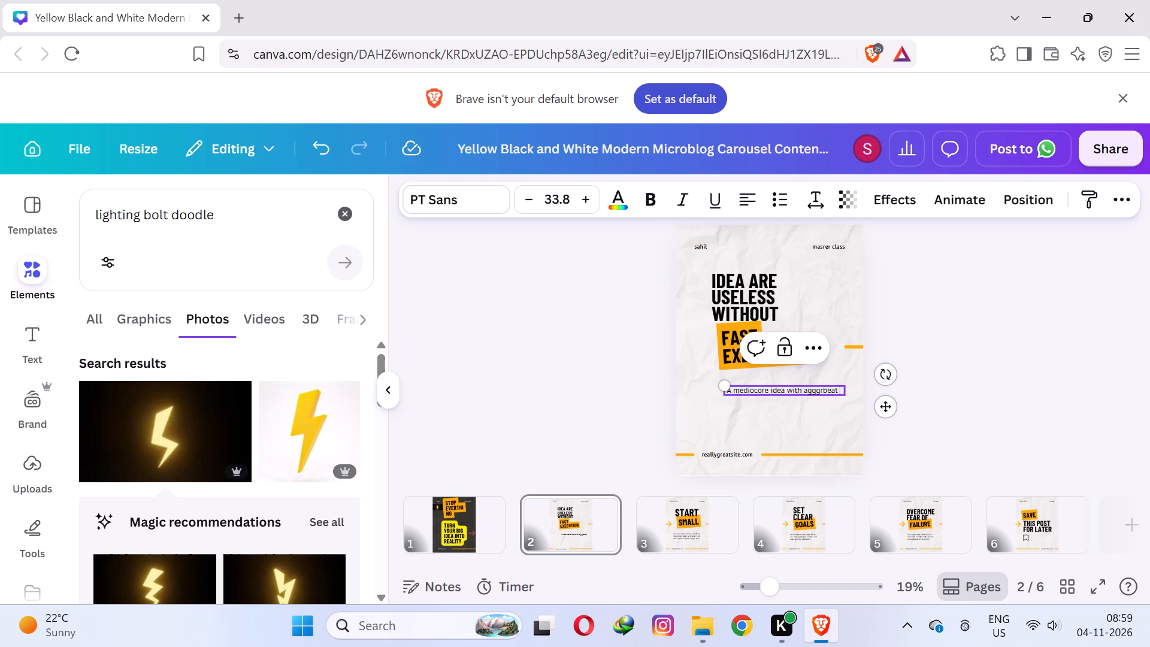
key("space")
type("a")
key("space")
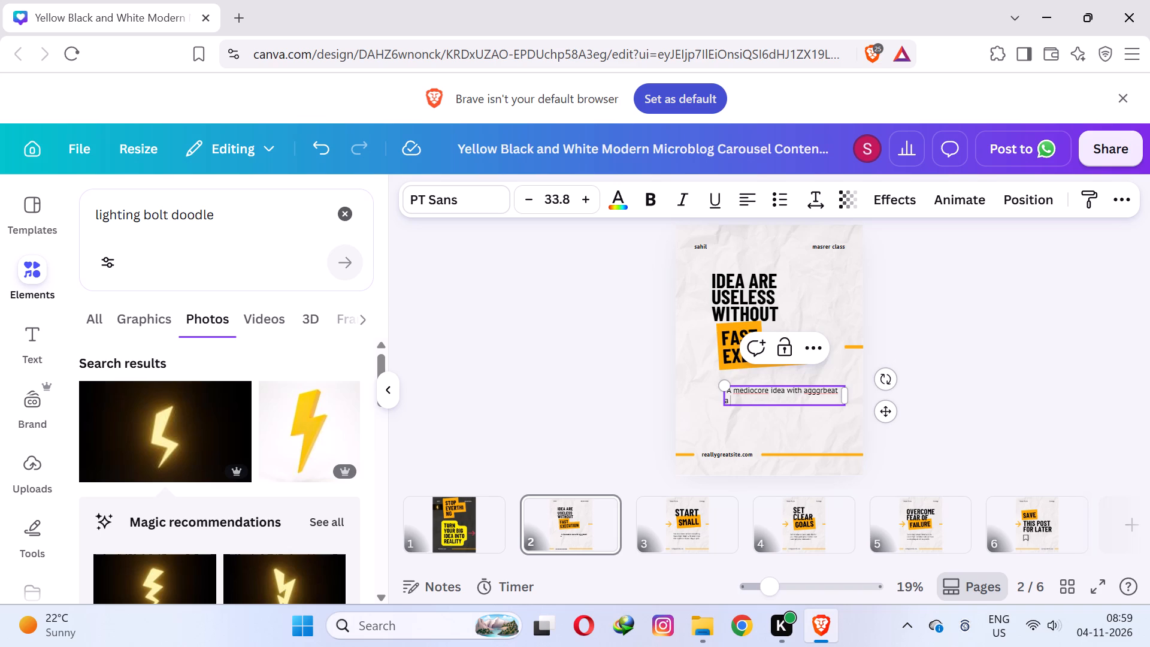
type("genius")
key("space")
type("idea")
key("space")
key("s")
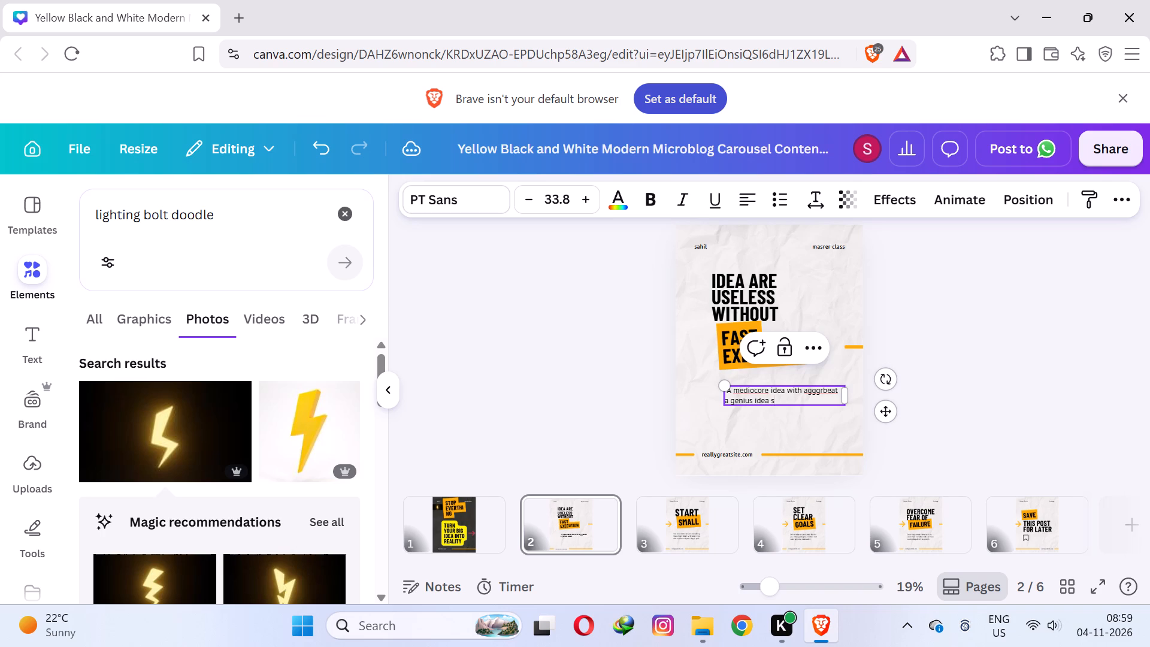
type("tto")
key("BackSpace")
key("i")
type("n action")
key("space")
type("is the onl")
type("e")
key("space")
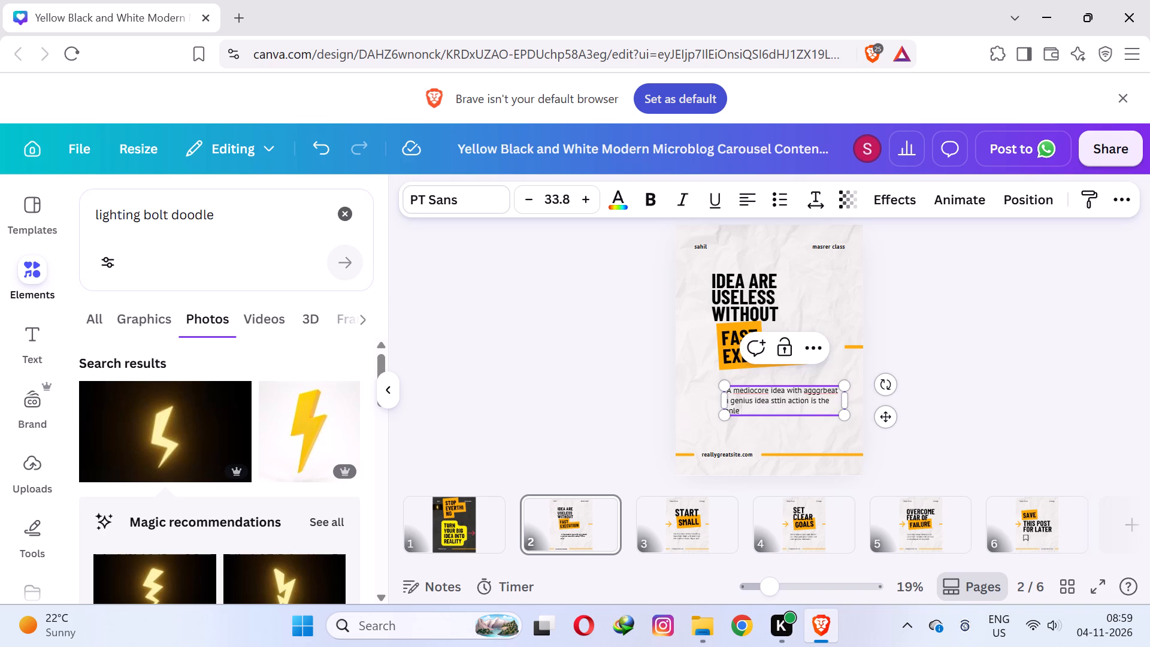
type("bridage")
left_click(1001, 307)
Move the page 2 body paragraph sideways so its left edge lines up with the heading, keeping it below the "fast execution" text.
left_click_drag(754, 400, 737, 383)
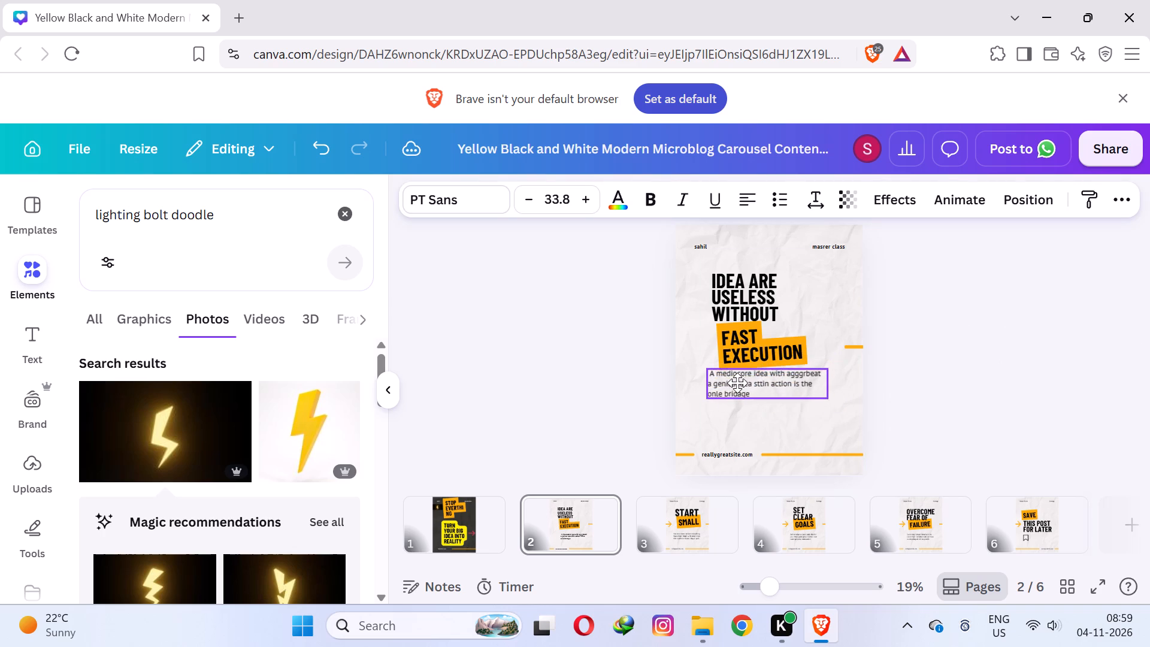
left_click_drag(737, 383, 739, 398)
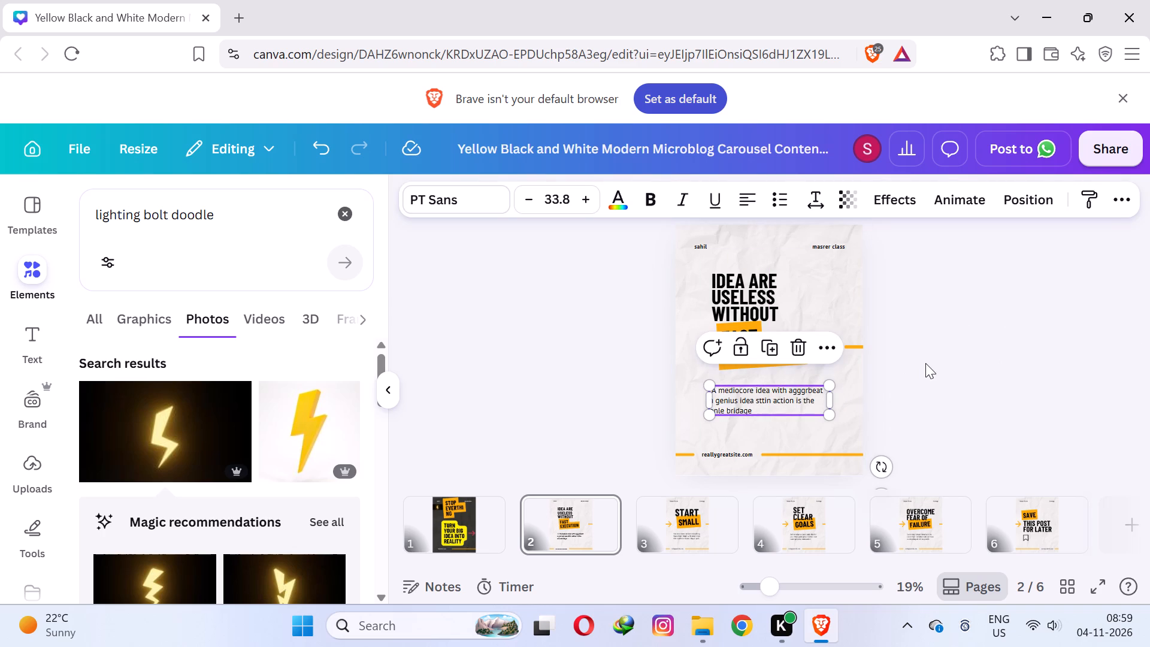
left_click(925, 363)
left_click_drag(764, 408, 770, 407)
left_click(941, 427)
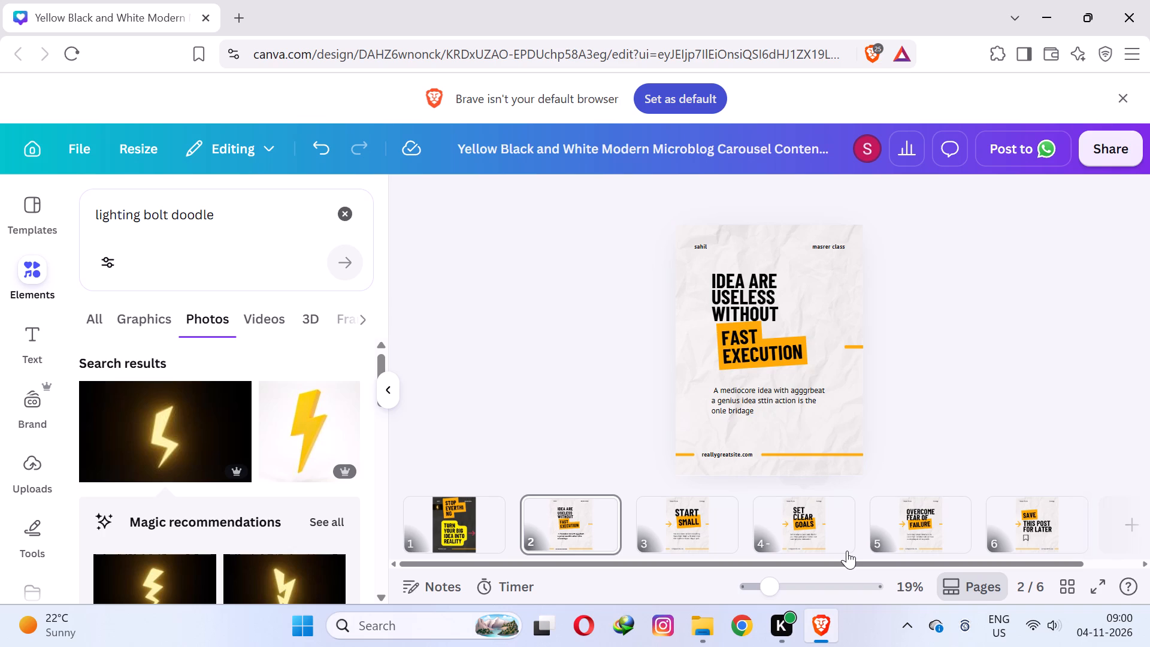
Look through the page editing tools, Brand Kit and style palettes available for page 2.
left_click(807, 290)
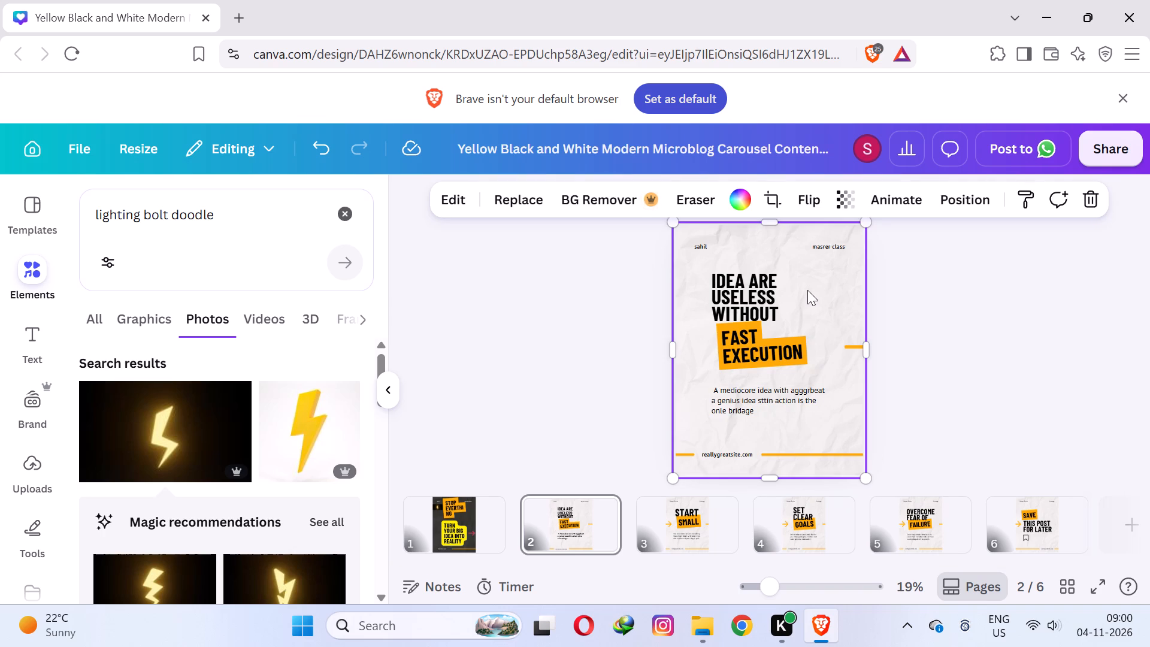
left_click(463, 202)
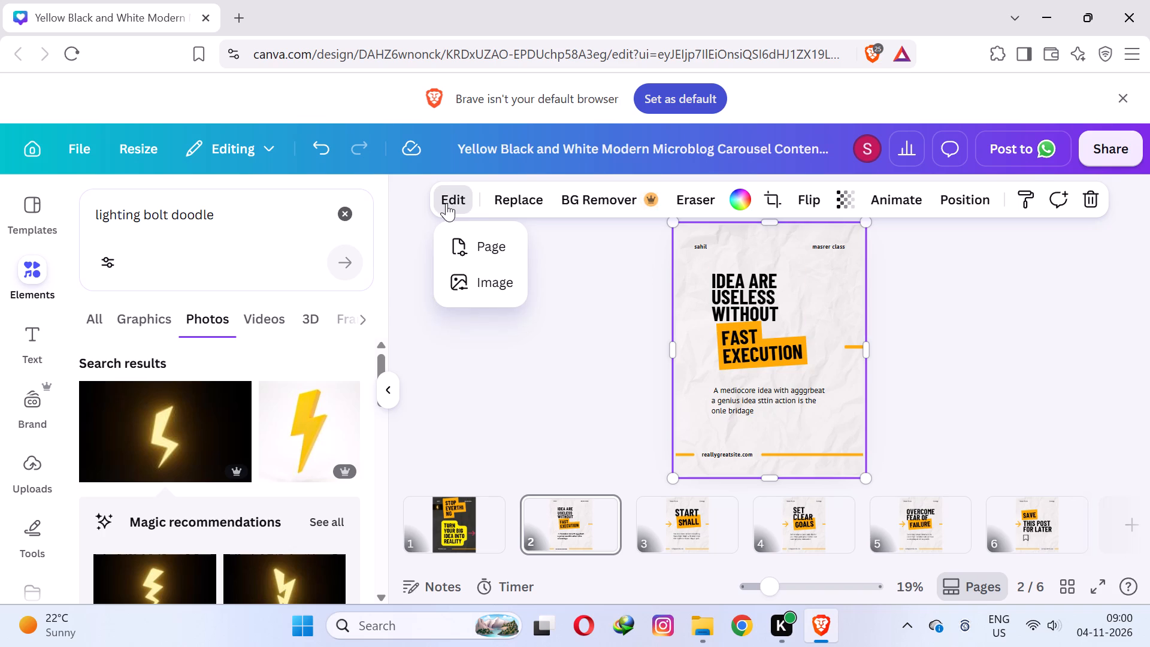
left_click(490, 259)
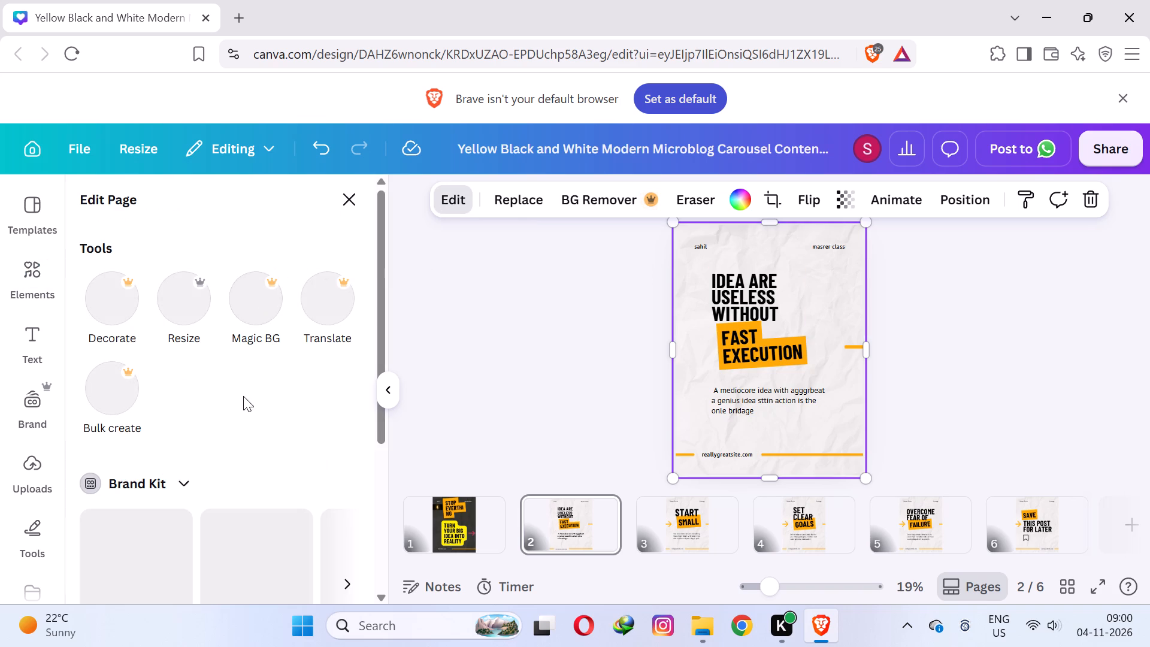
scroll(221, 336, "up", 1)
scroll(221, 336, "down", 4)
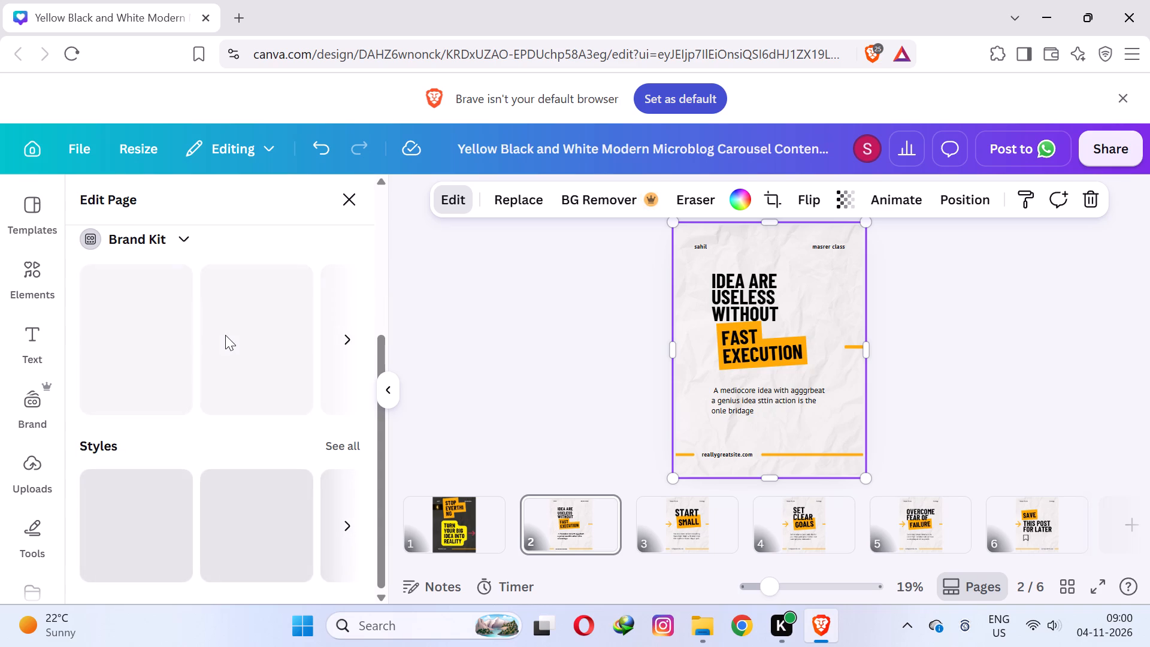
scroll(225, 335, "up", 1)
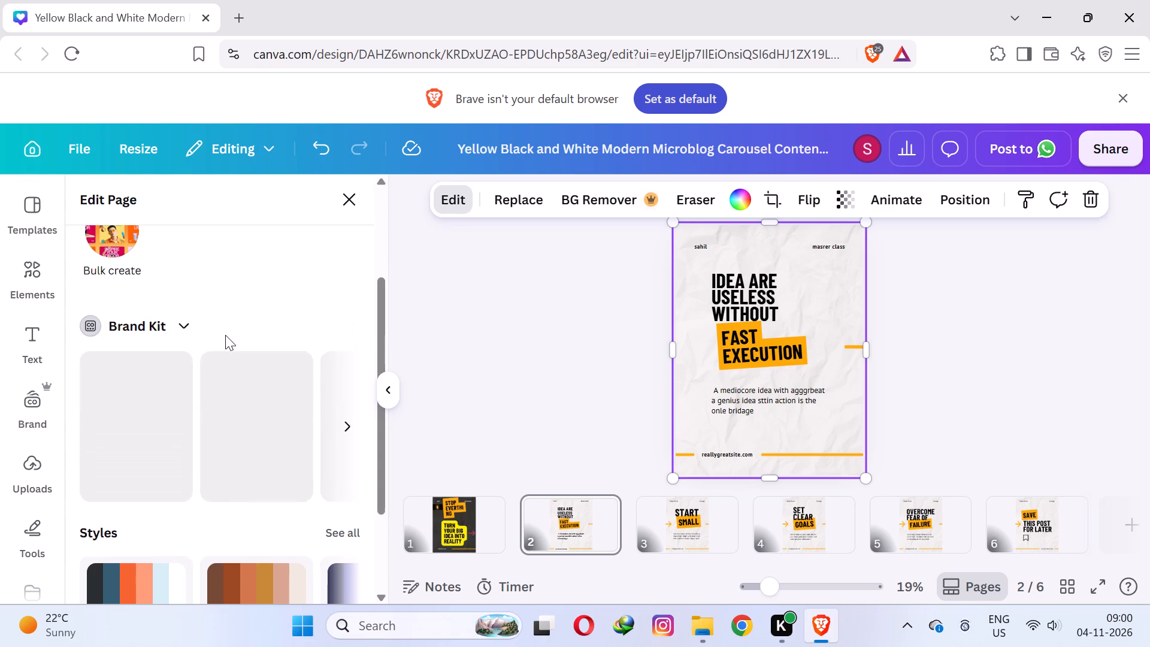
scroll(225, 335, "up", 1)
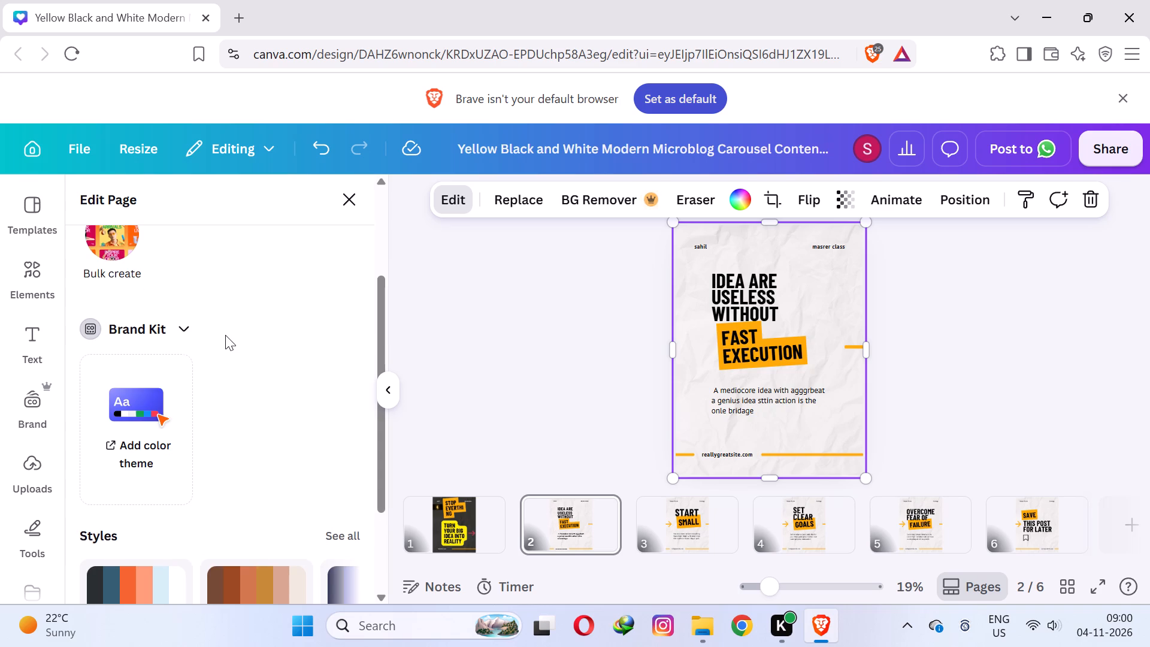
scroll(225, 335, "up", 4)
scroll(269, 304, "down", 2)
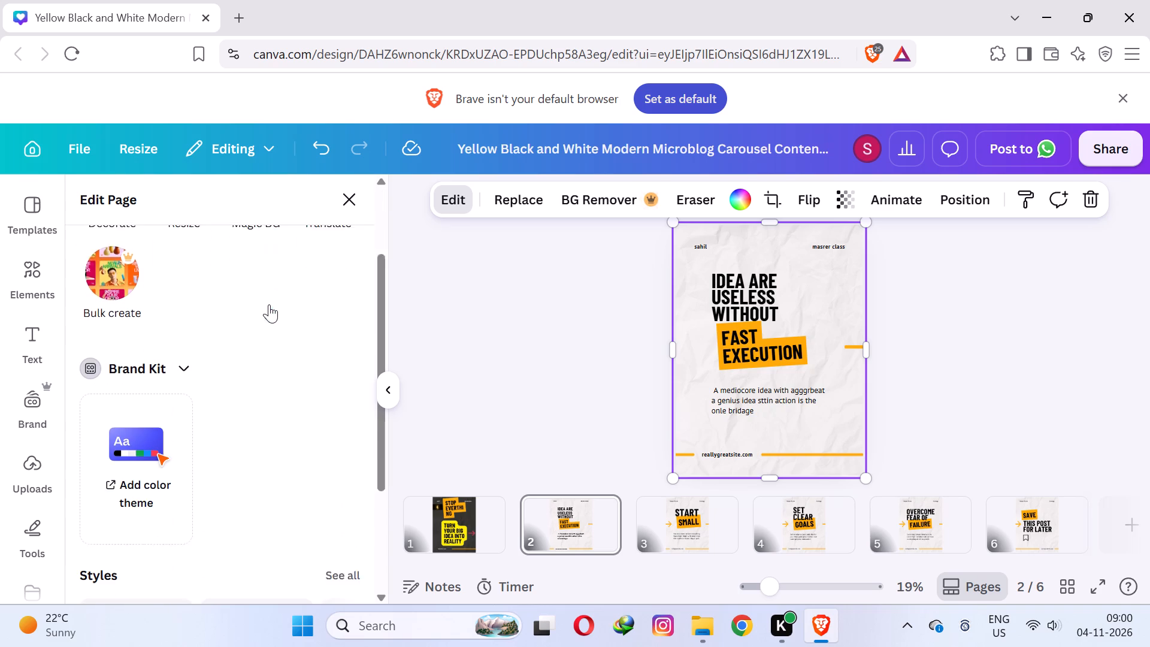
scroll(238, 307, "down", 6)
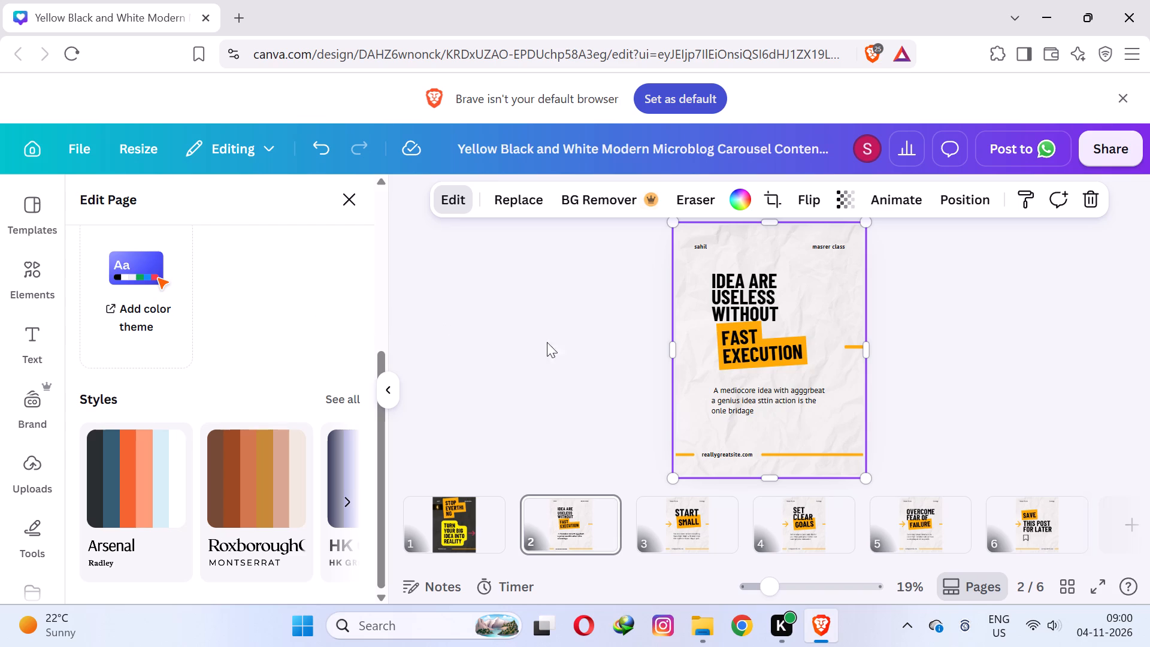
left_click(346, 192)
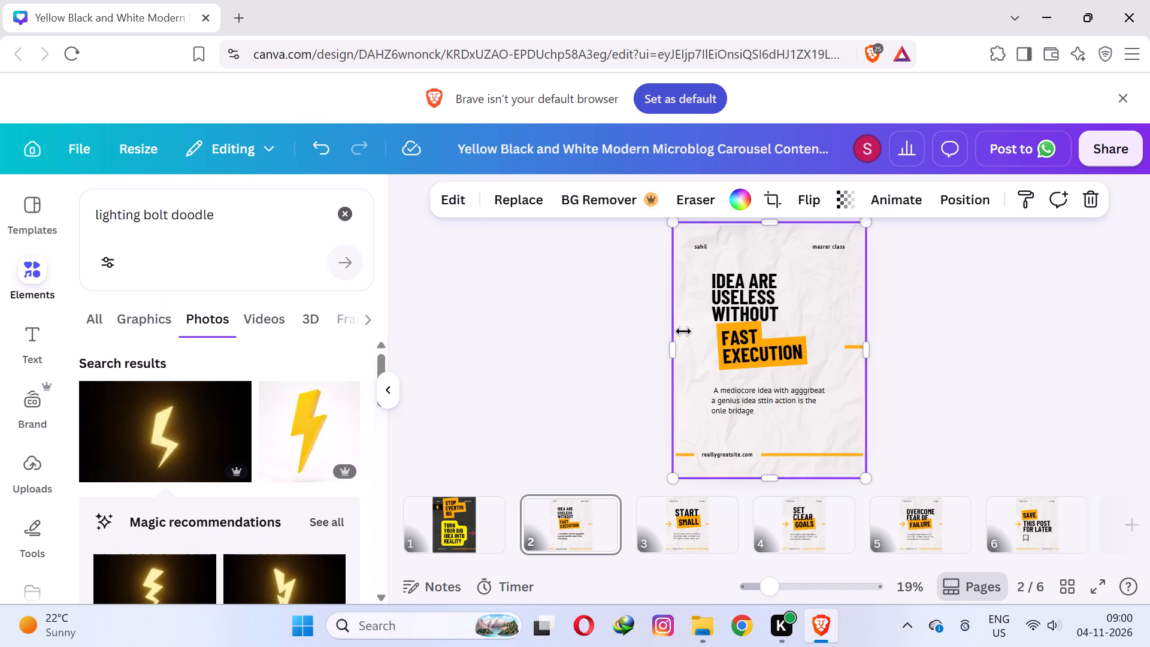
left_click(694, 338)
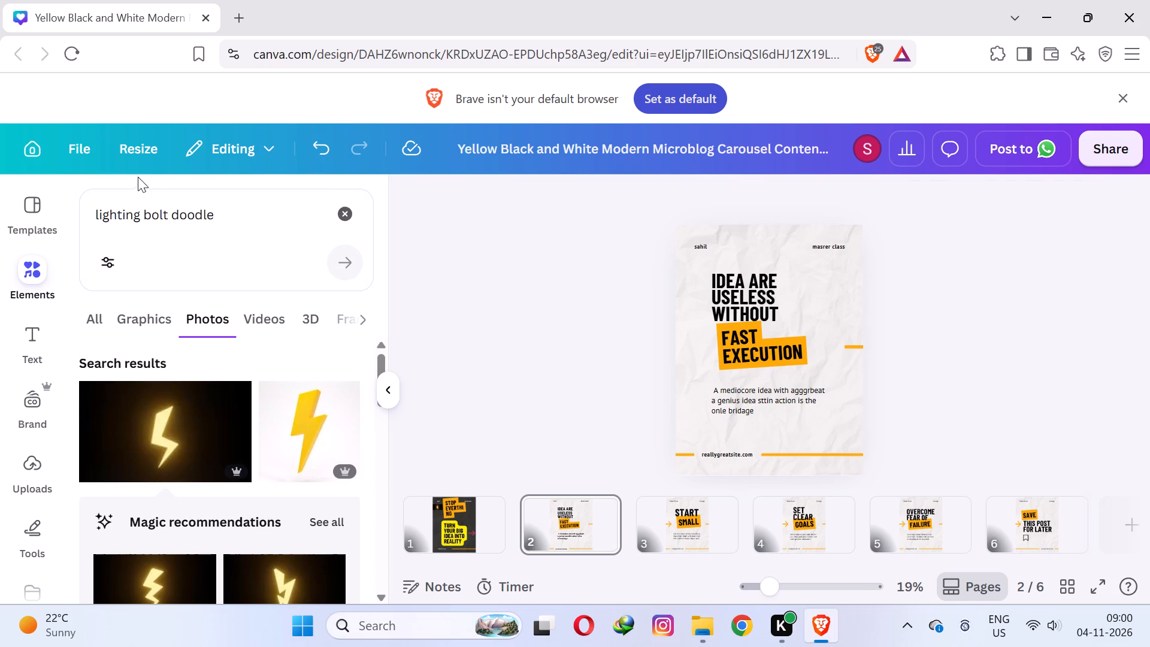
Set the contrast of page 2's crumpled-paper background image to 16 in the image adjustments.
left_click(683, 313)
left_click(465, 197)
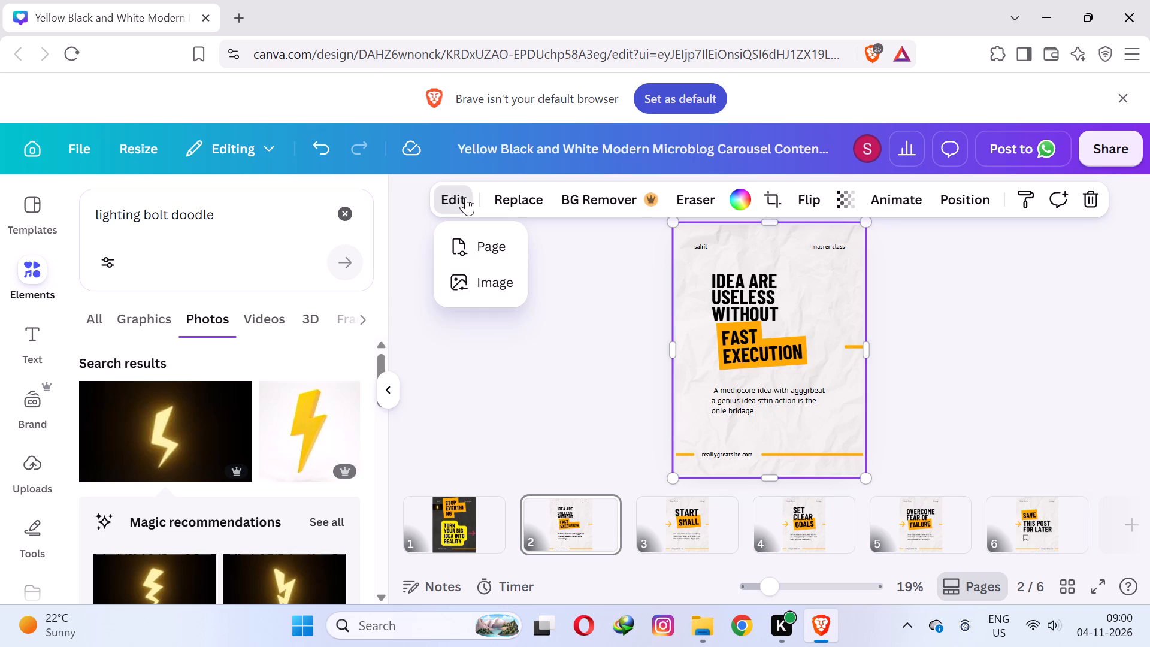
left_click(489, 282)
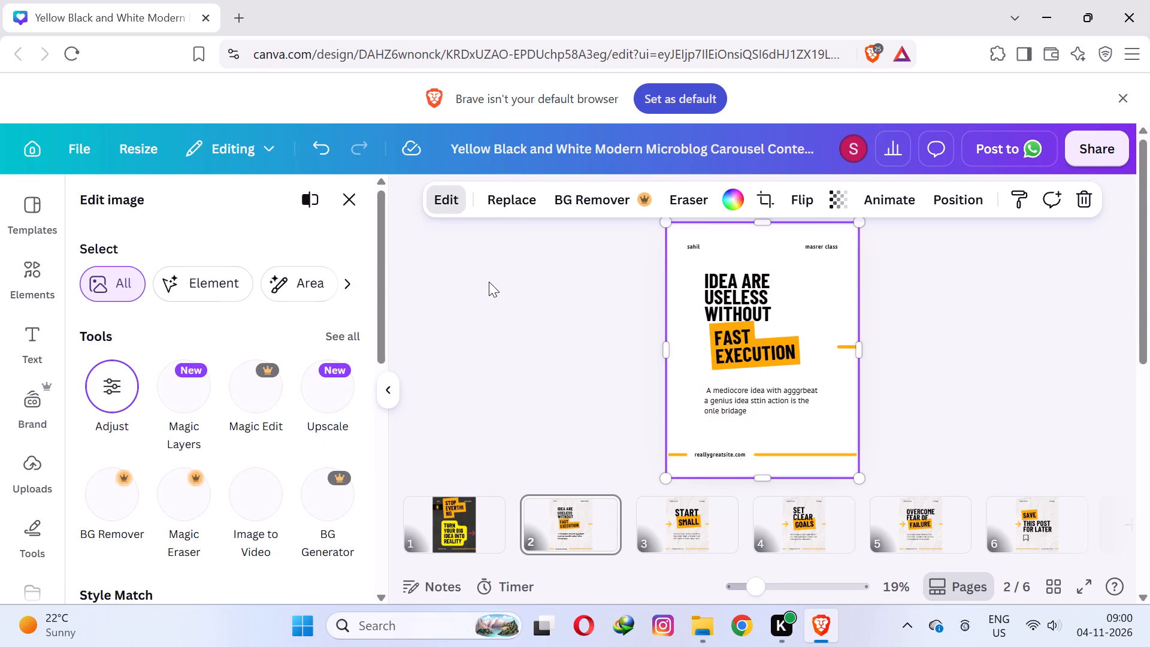
left_click(122, 380)
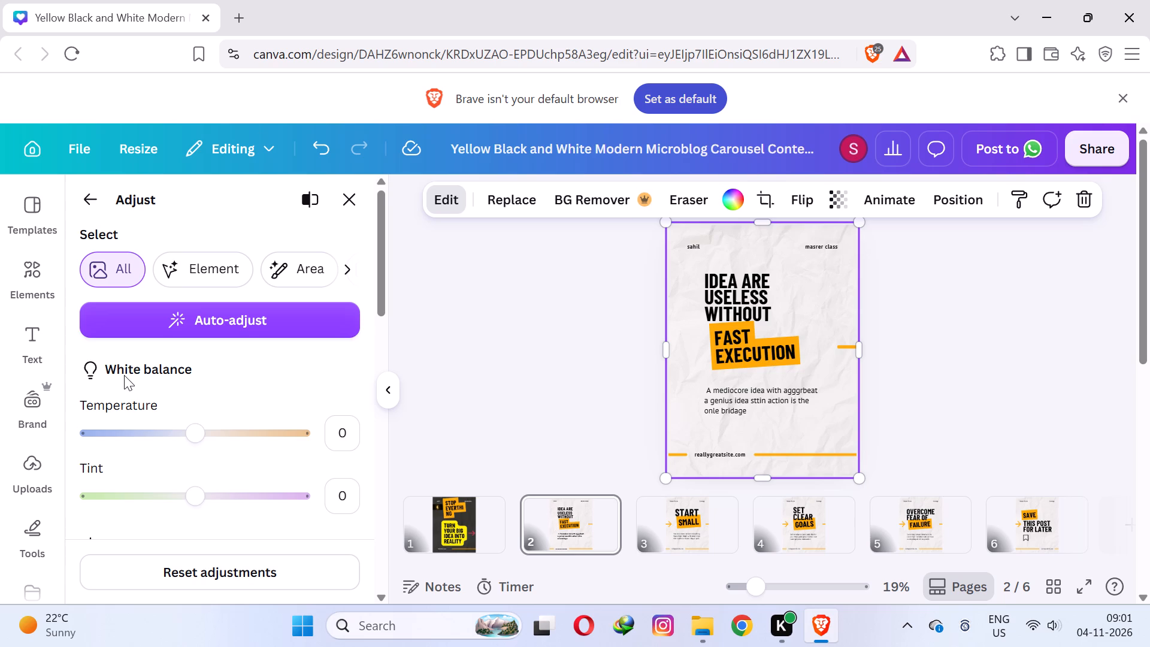
scroll(140, 381, "down", 3)
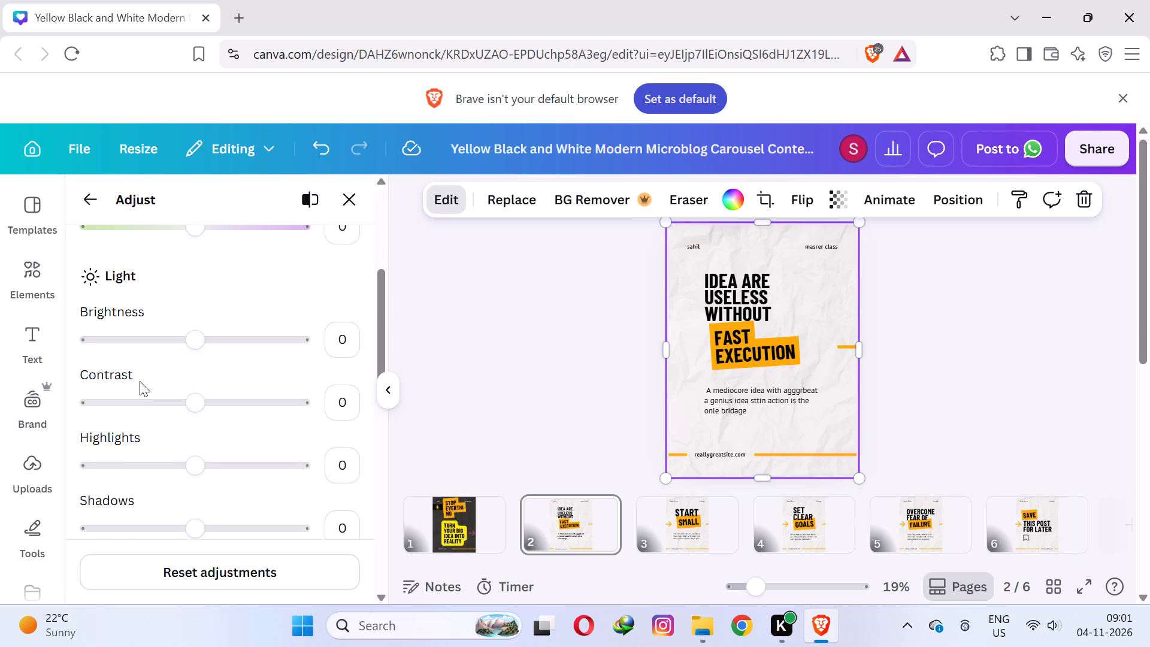
left_click_drag(345, 403, 319, 404)
key("2")
key("BackSpace")
key("1")
key("6")
left_click(358, 407)
key("BackSpace")
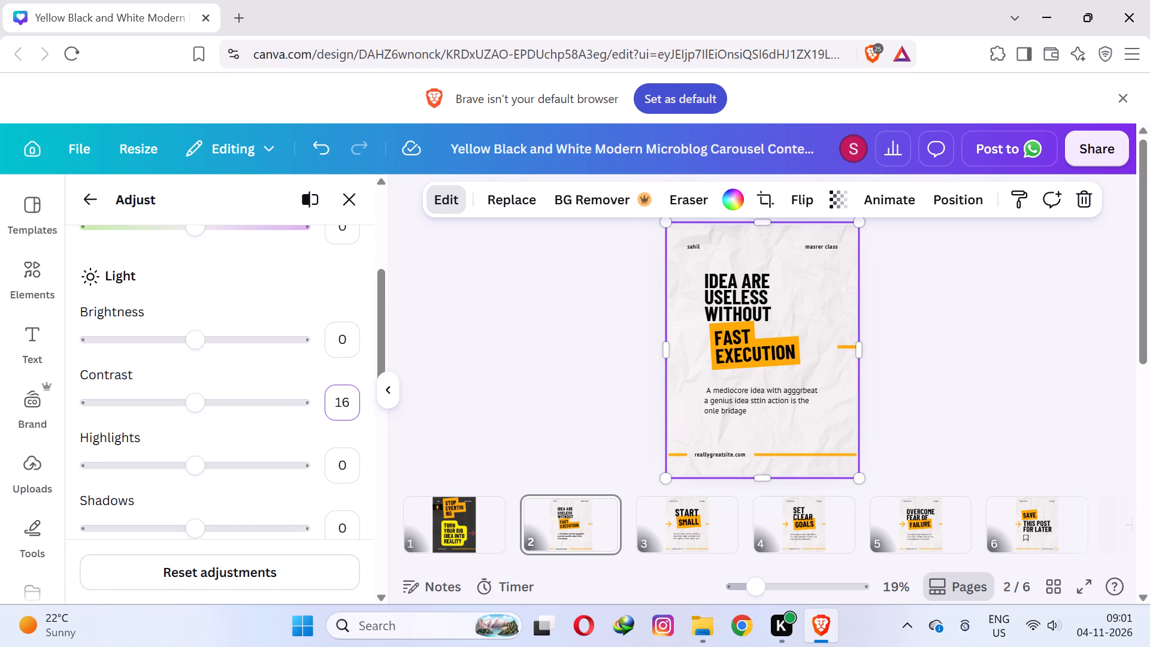
scroll(359, 416, "down", 8)
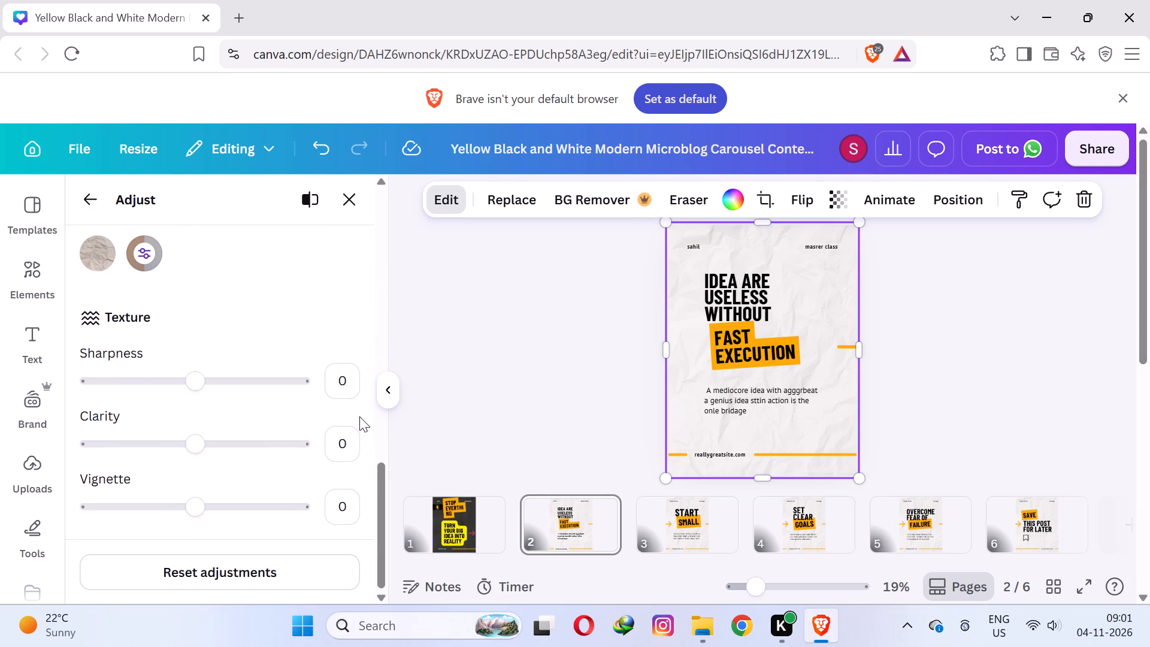
scroll(359, 416, "down", 2)
scroll(279, 356, "down", 4)
scroll(226, 386, "up", 5)
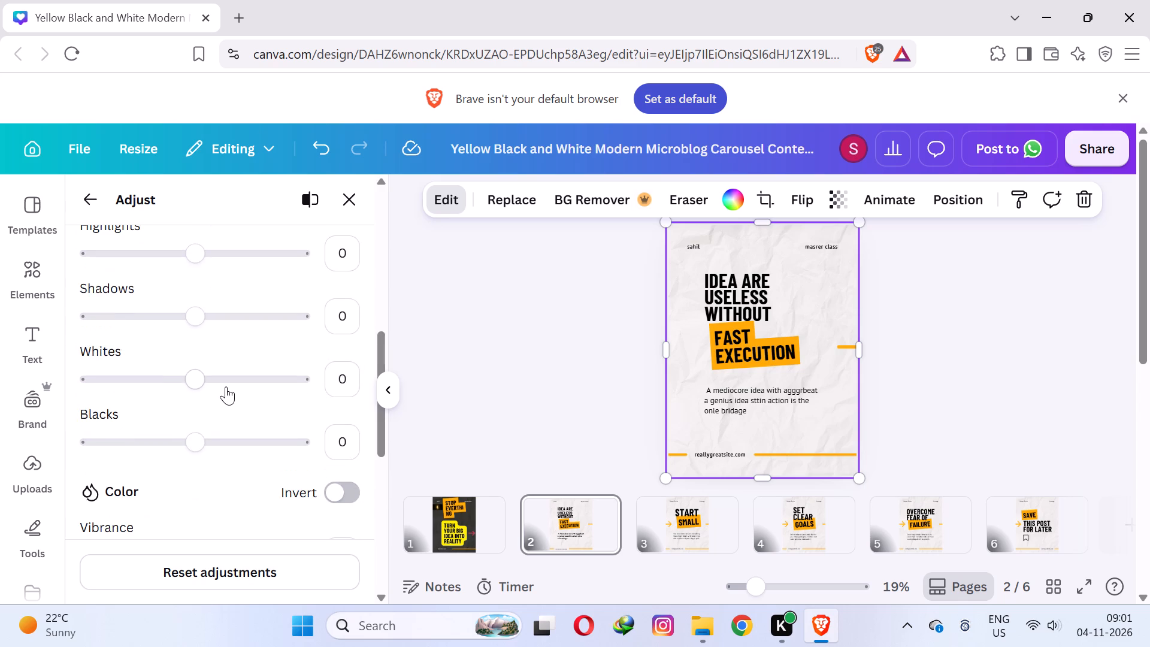
scroll(226, 386, "up", 3)
scroll(226, 386, "down", 1)
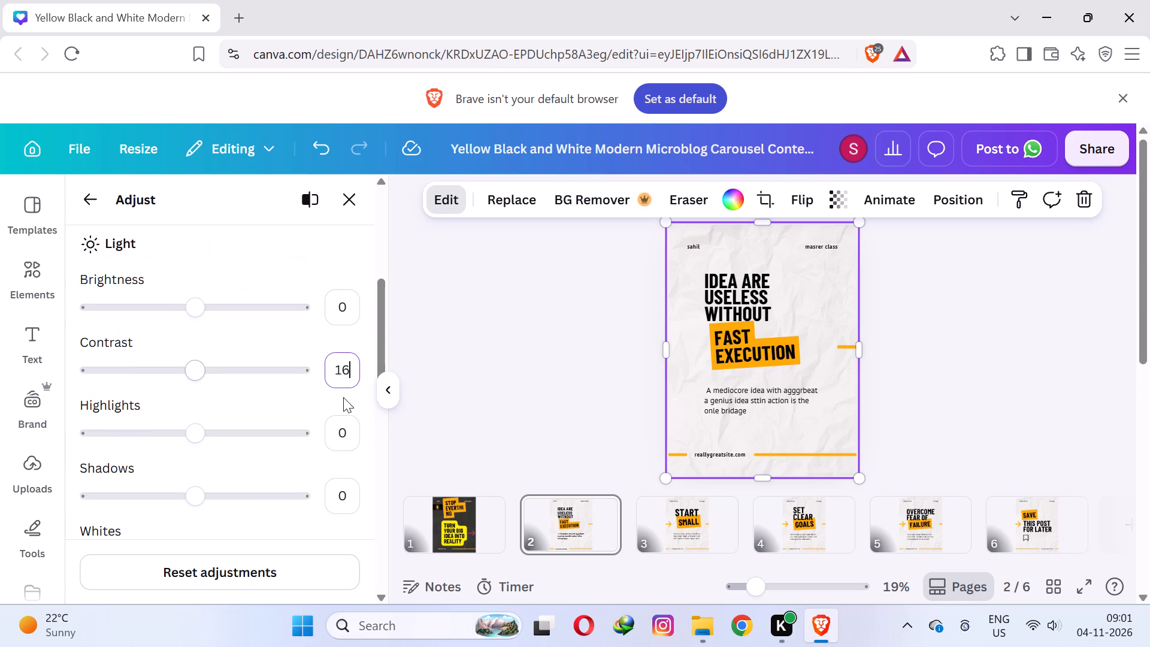
key("Return")
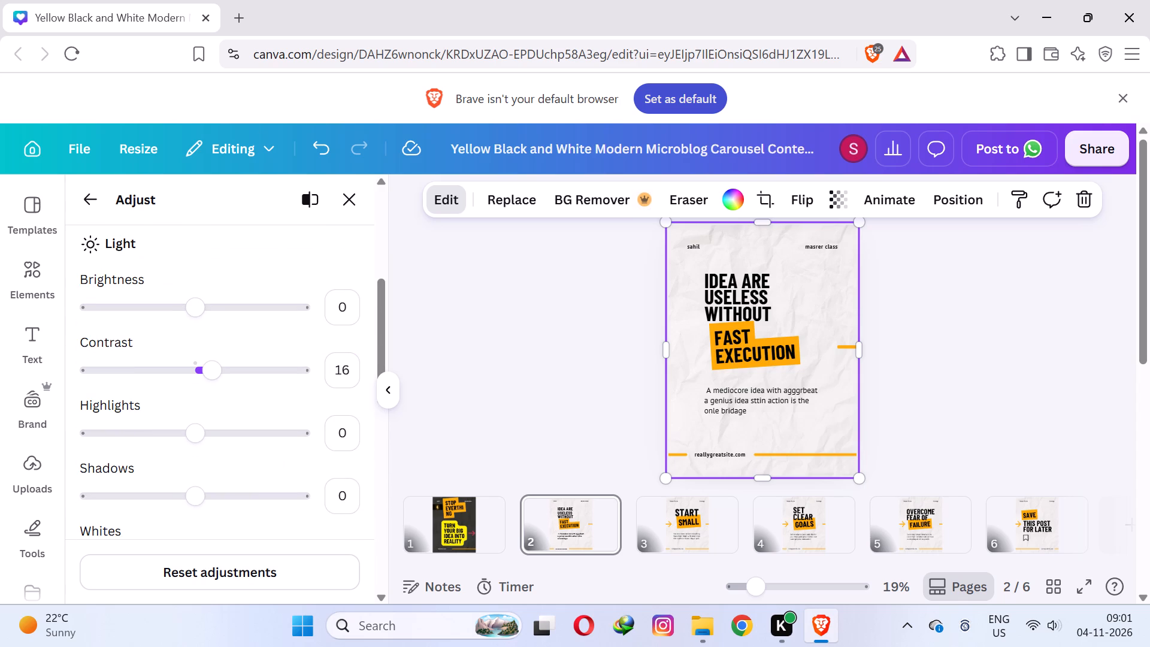
left_click(438, 318)
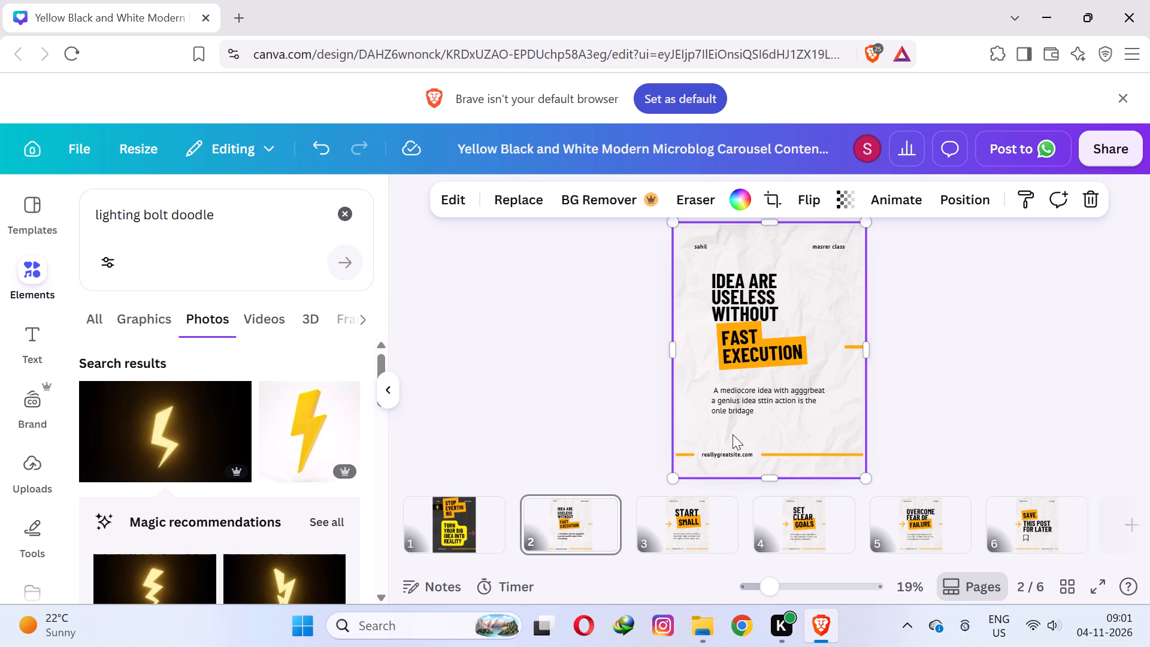
Change the website text at the bottom of page 2 to "khanhub.com".
triple_click(724, 456)
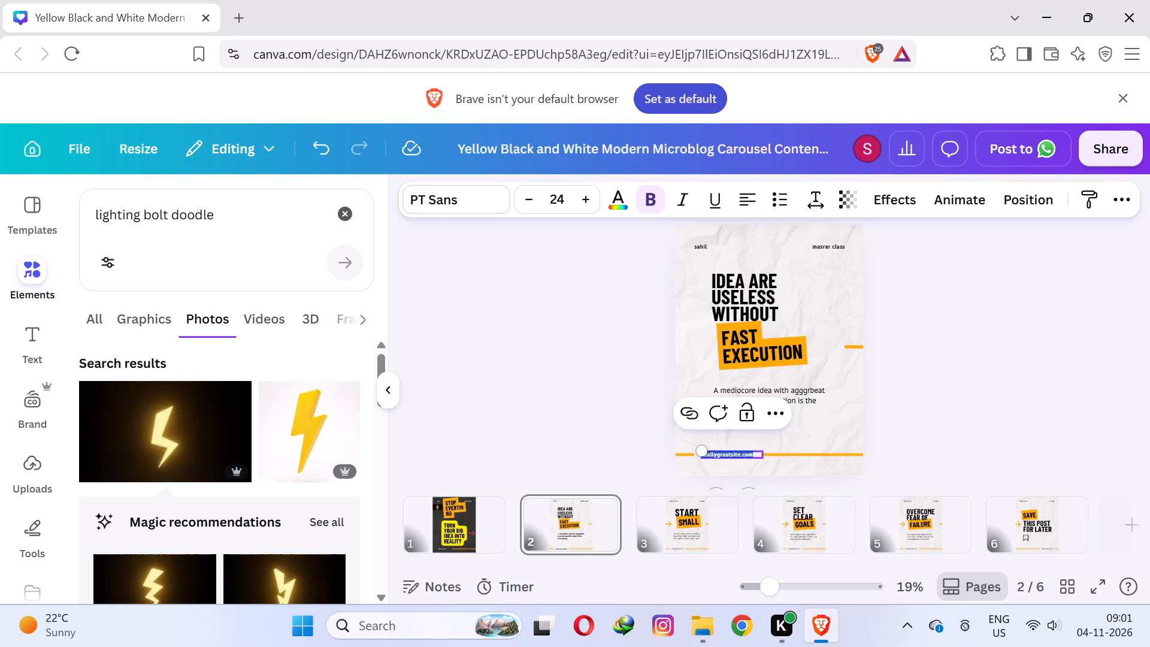
left_click_drag(741, 454, 705, 454)
left_click(739, 453)
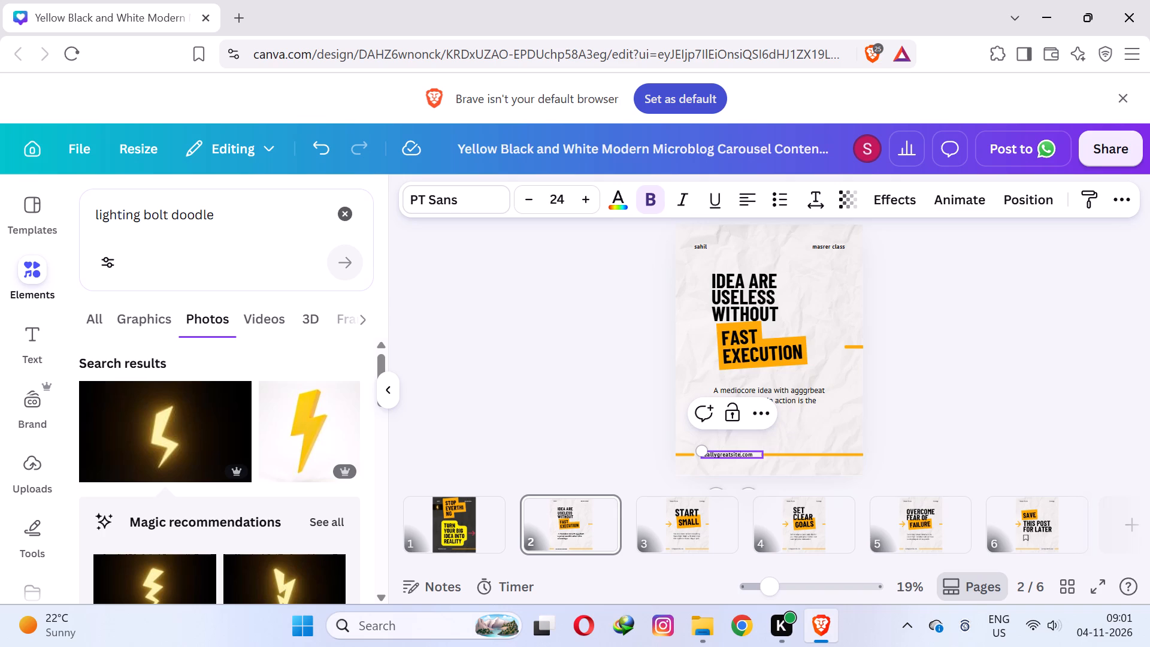
key("BackSpace")
key("BackSpace")
key("BackSpace")
key("BackSpace")
key("BackSpace")
key("BackSpace")
key("BackSpace")
key("BackSpace")
key("BackSpace")
key("BackSpace")
key("BackSpace")
key("BackSpace")
key("BackSpace")
key("BackSpace")
key("BackSpace")
key("BackSpace")
key("BackSpace")
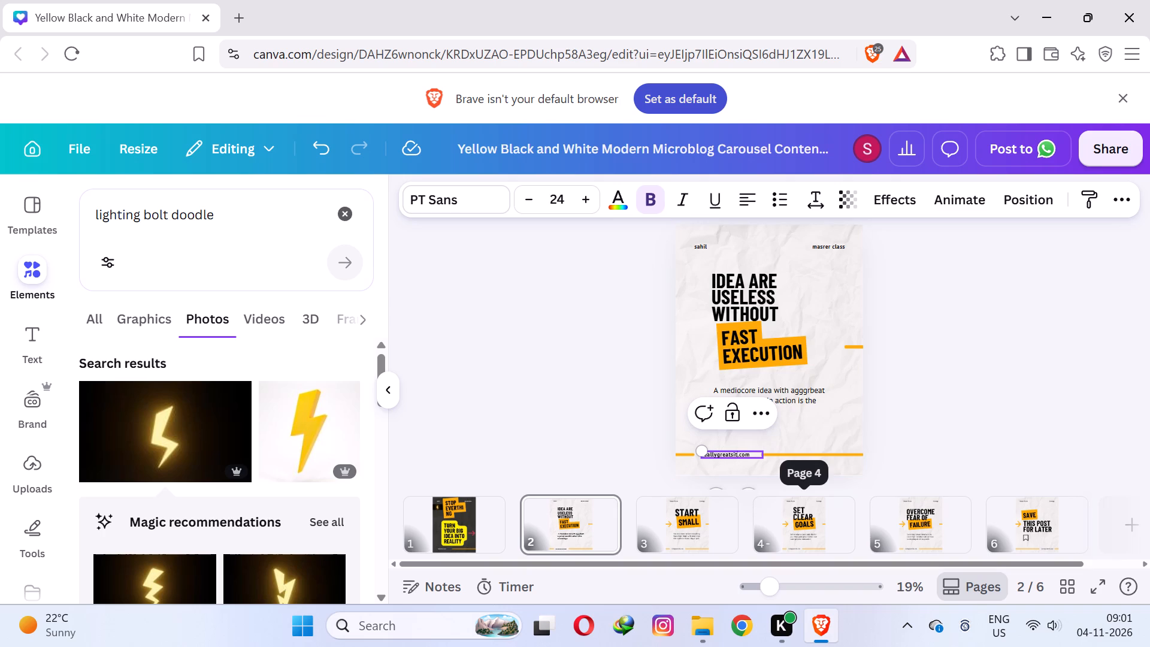
type("khanhub")
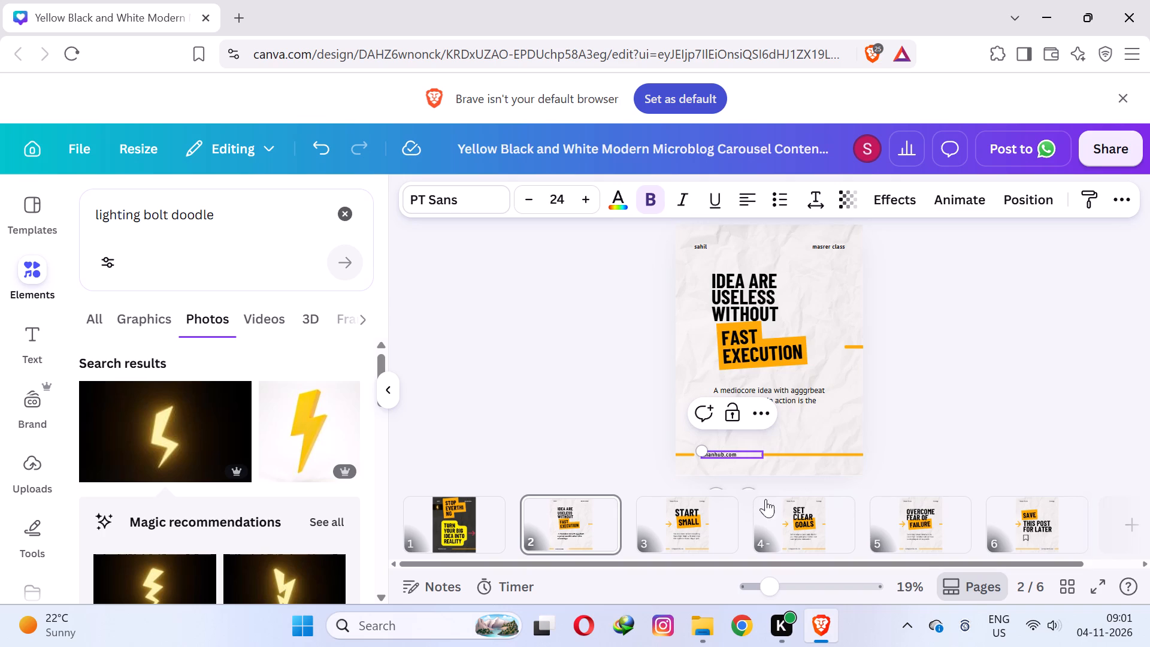
left_click(1149, 313)
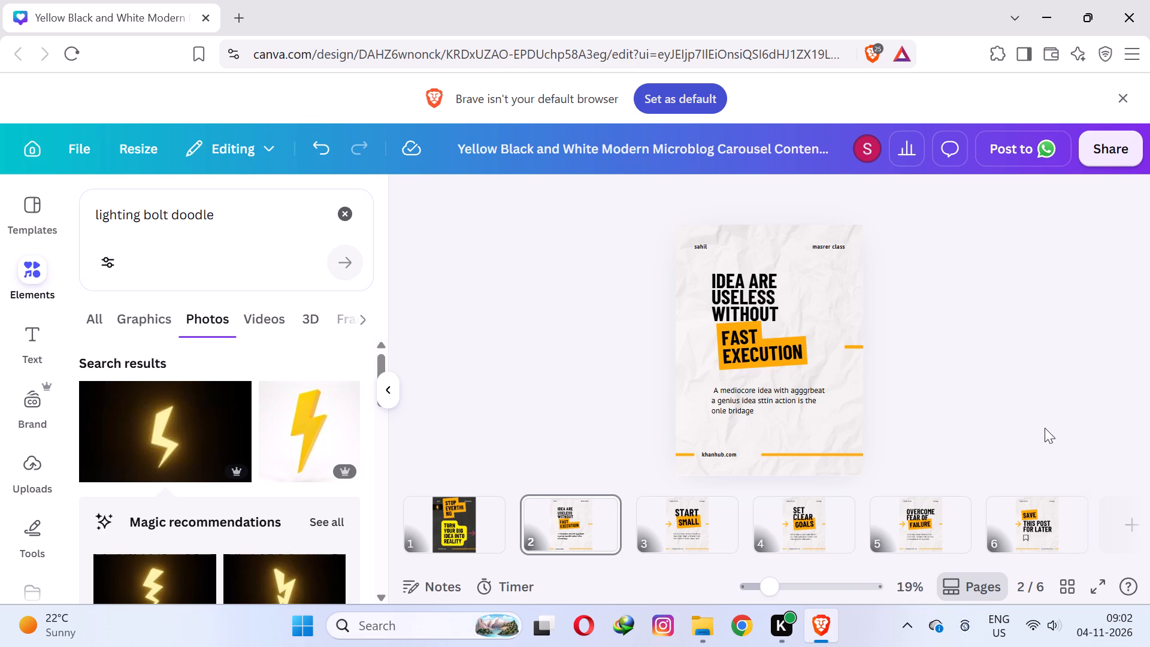
Go to page 3 and replace the author name in its header with "sahil".
left_click(704, 512)
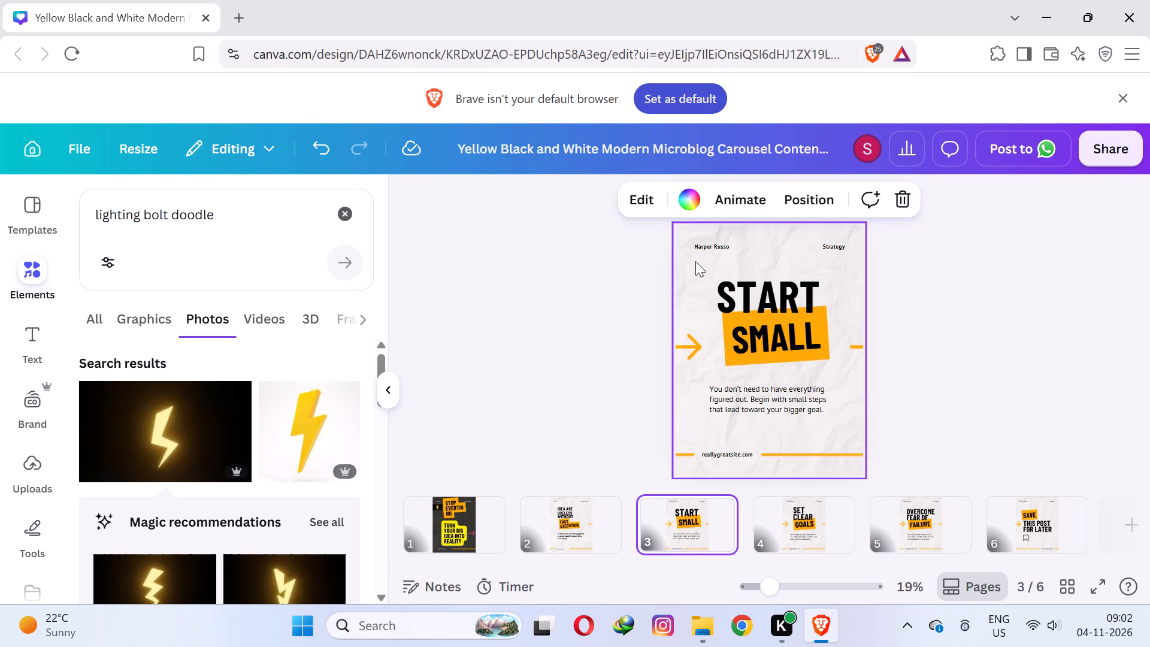
triple_click(704, 249)
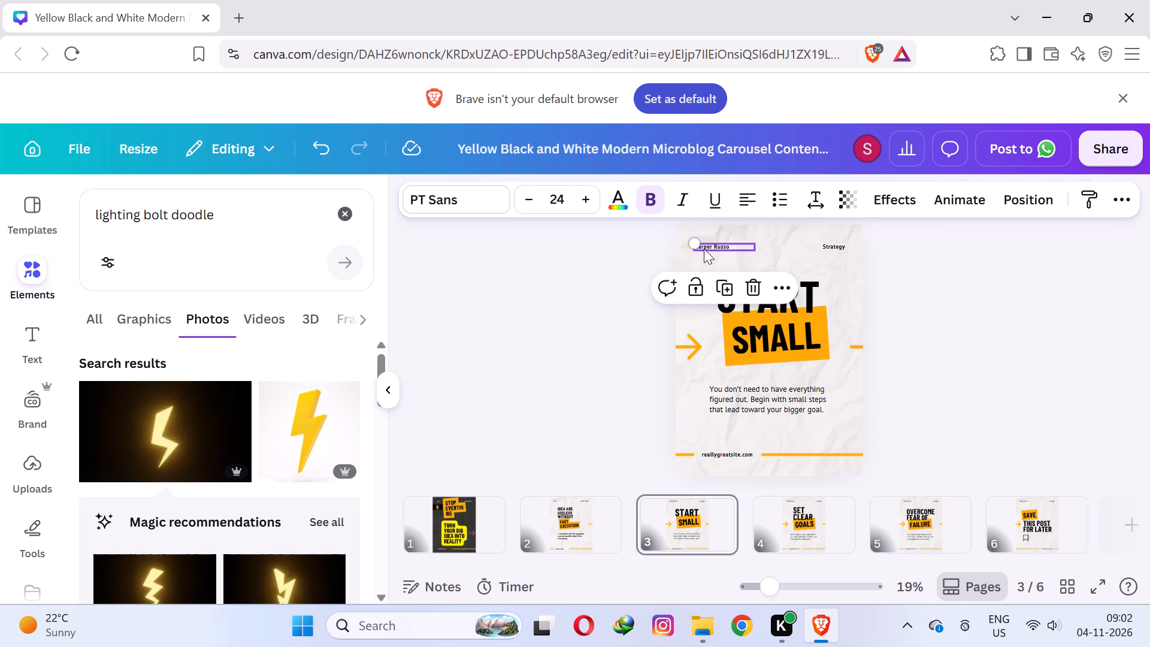
type("sahil")
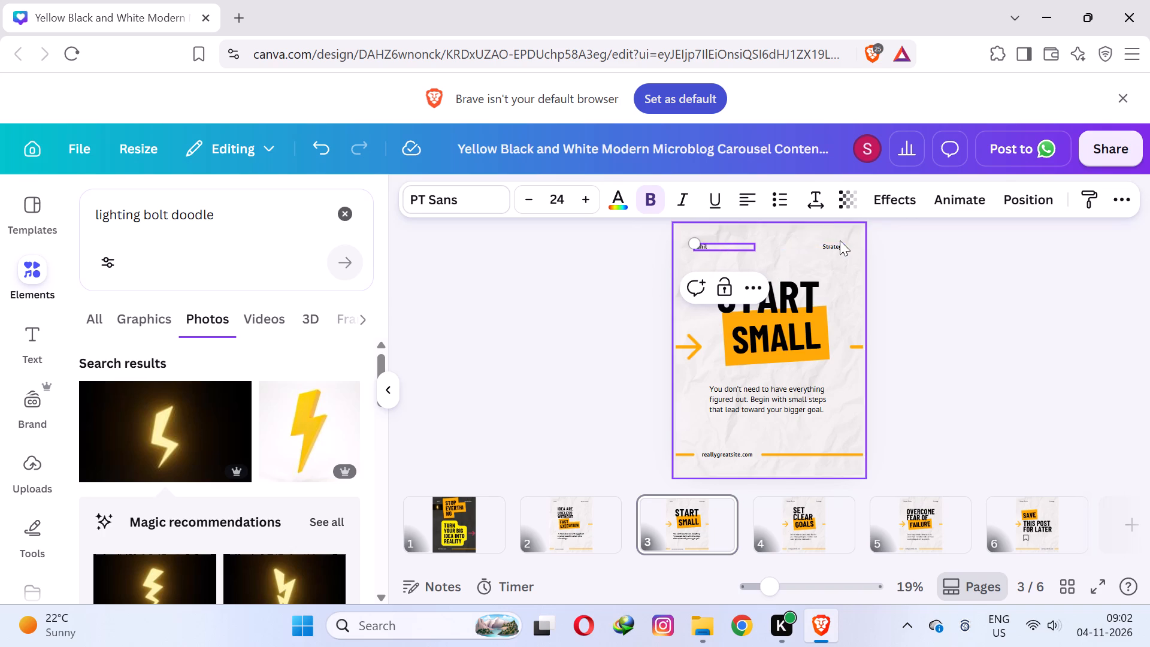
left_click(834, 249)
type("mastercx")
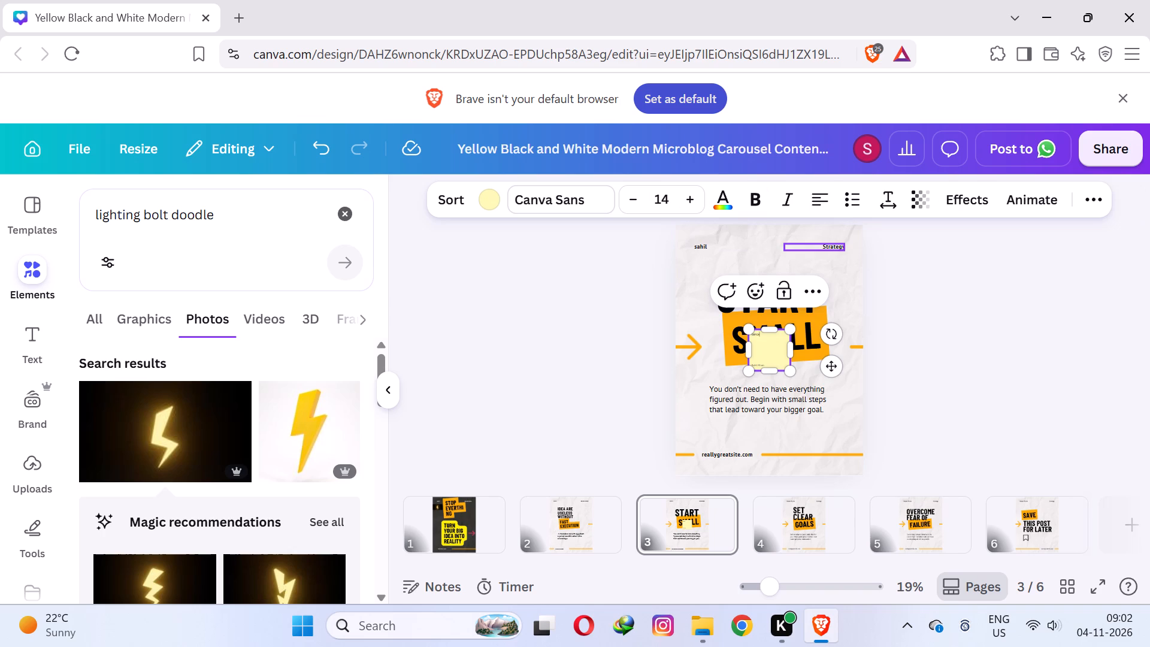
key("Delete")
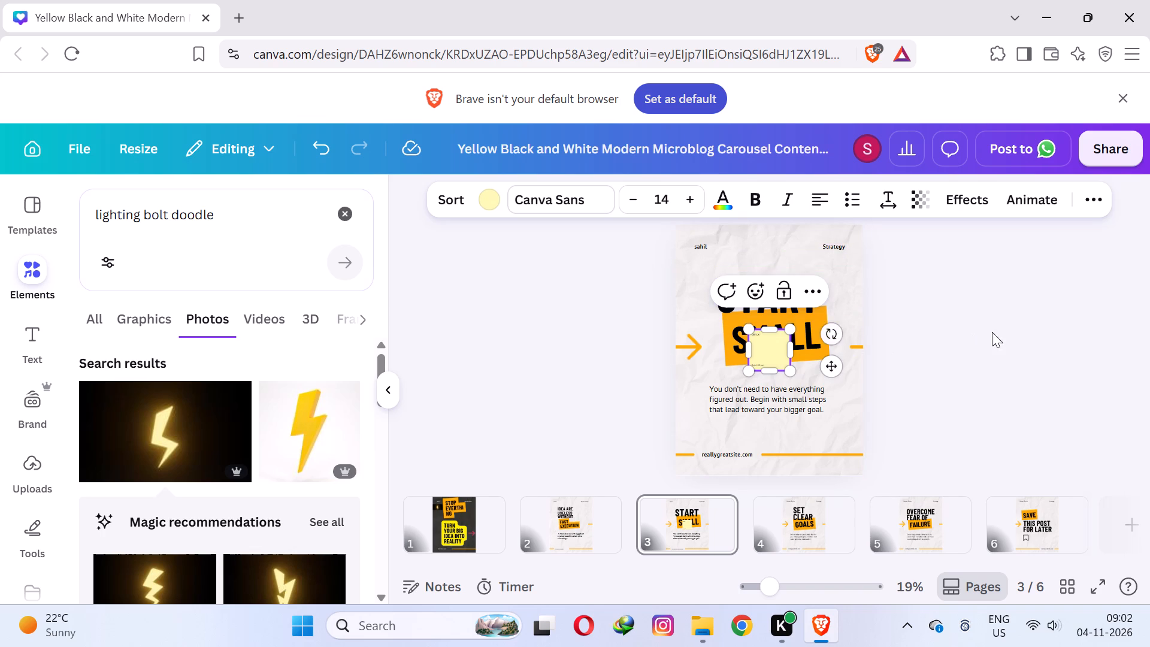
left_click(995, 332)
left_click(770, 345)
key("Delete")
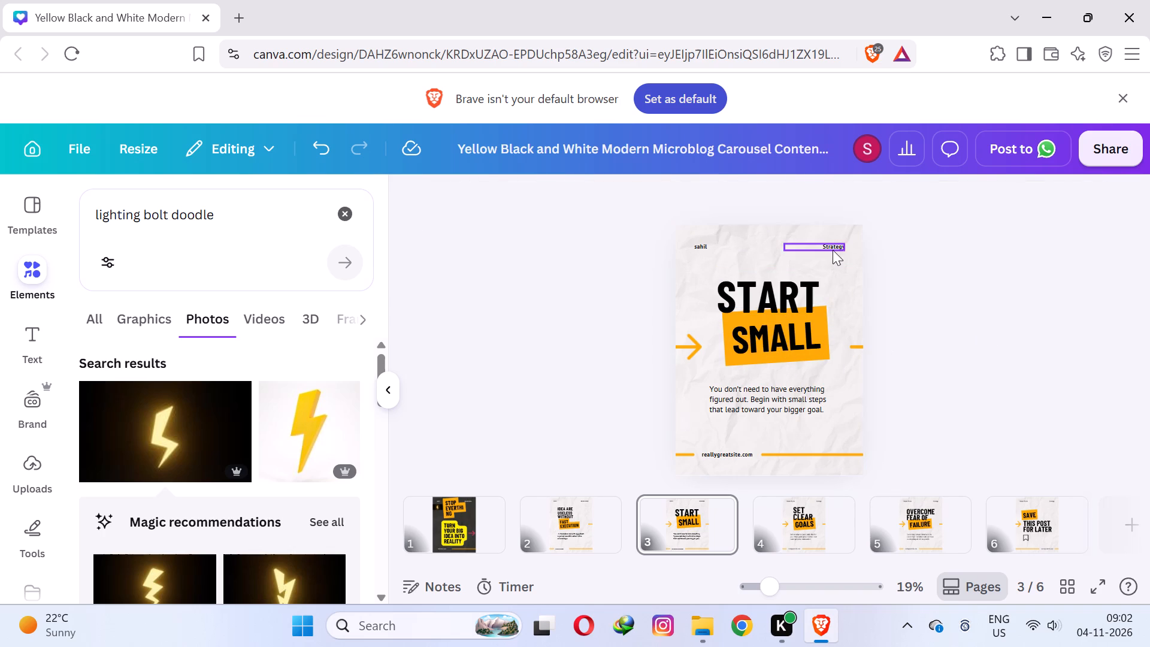
Replace the "Strategy" header text on page 3 with "masterclass".
triple_click(834, 245)
type("mas")
key("t")
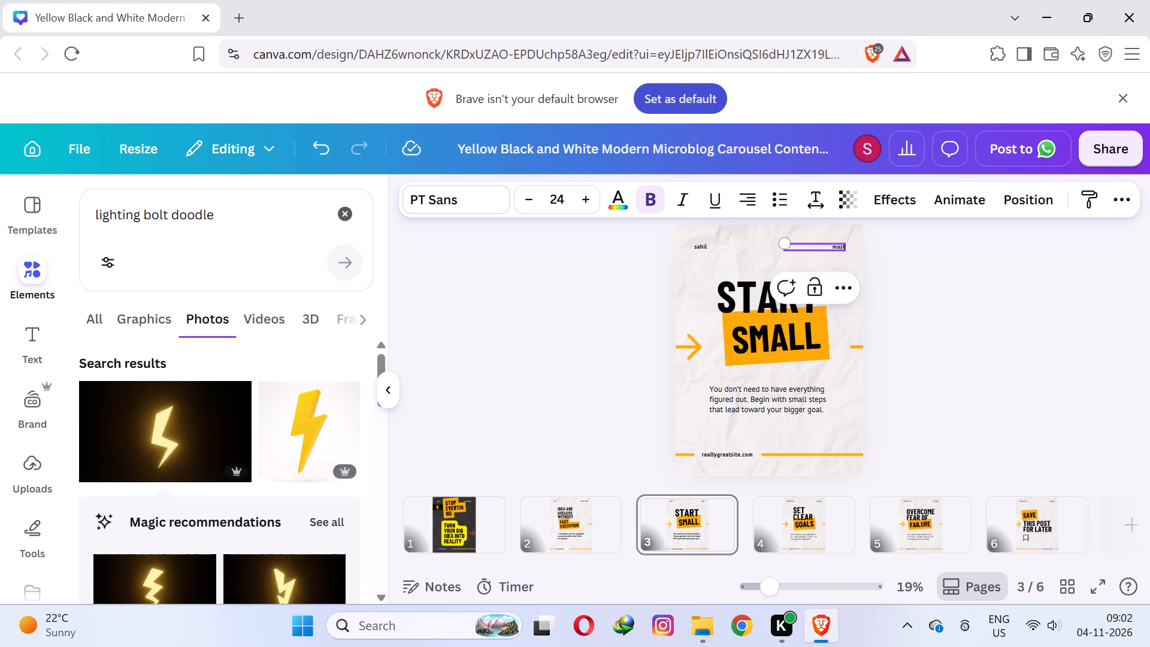
type("erclass")
left_click(1079, 221)
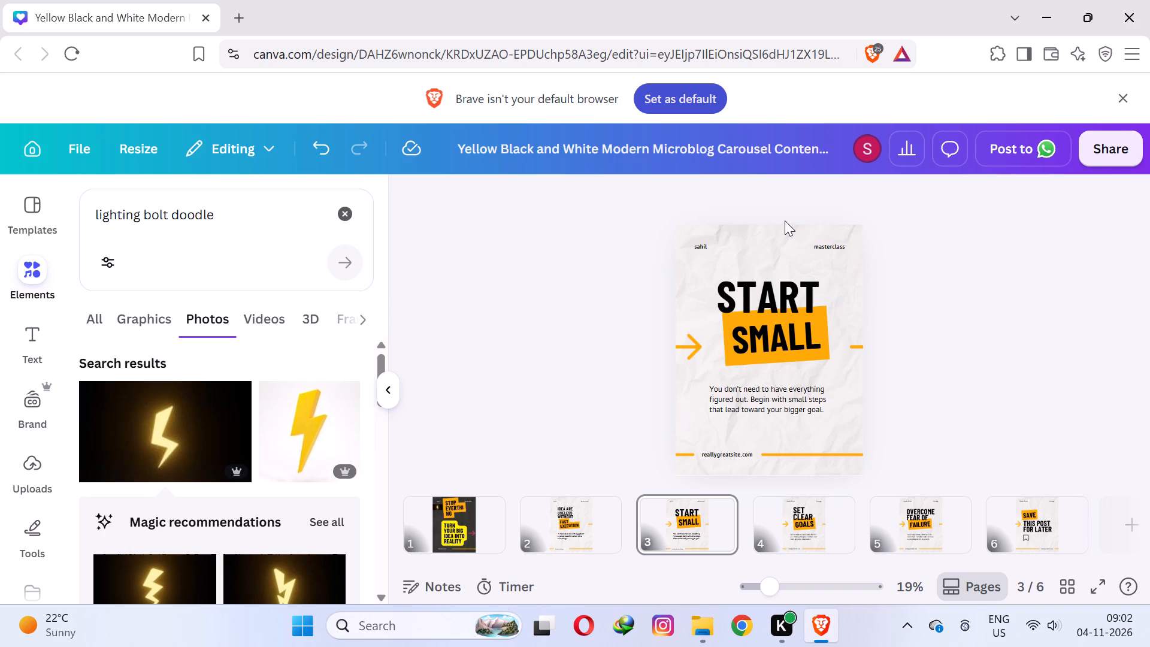
Change the website text at the bottom of page 3 to "sahilhub.com".
double_click(741, 453)
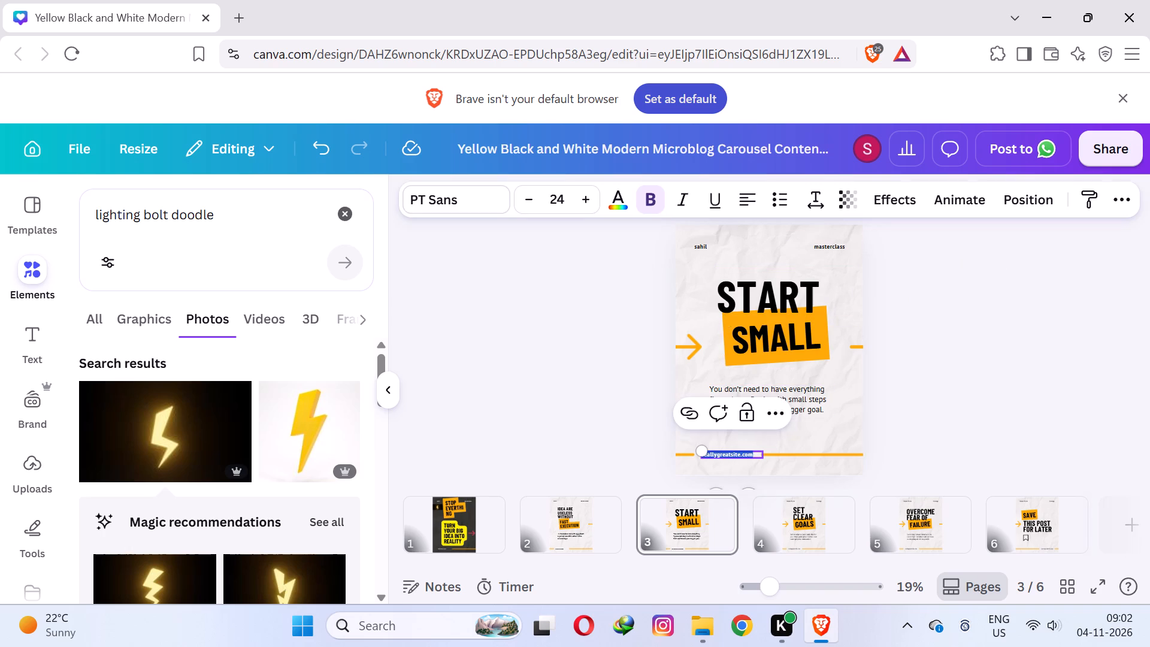
left_click_drag(741, 455, 713, 455)
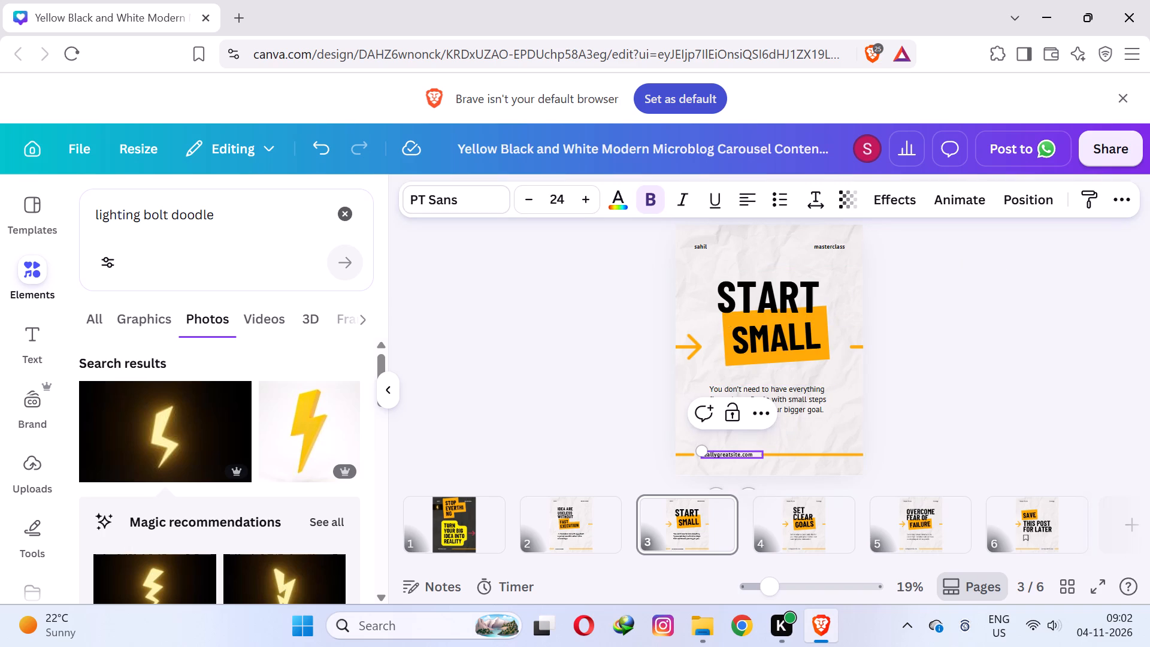
triple_click(738, 453)
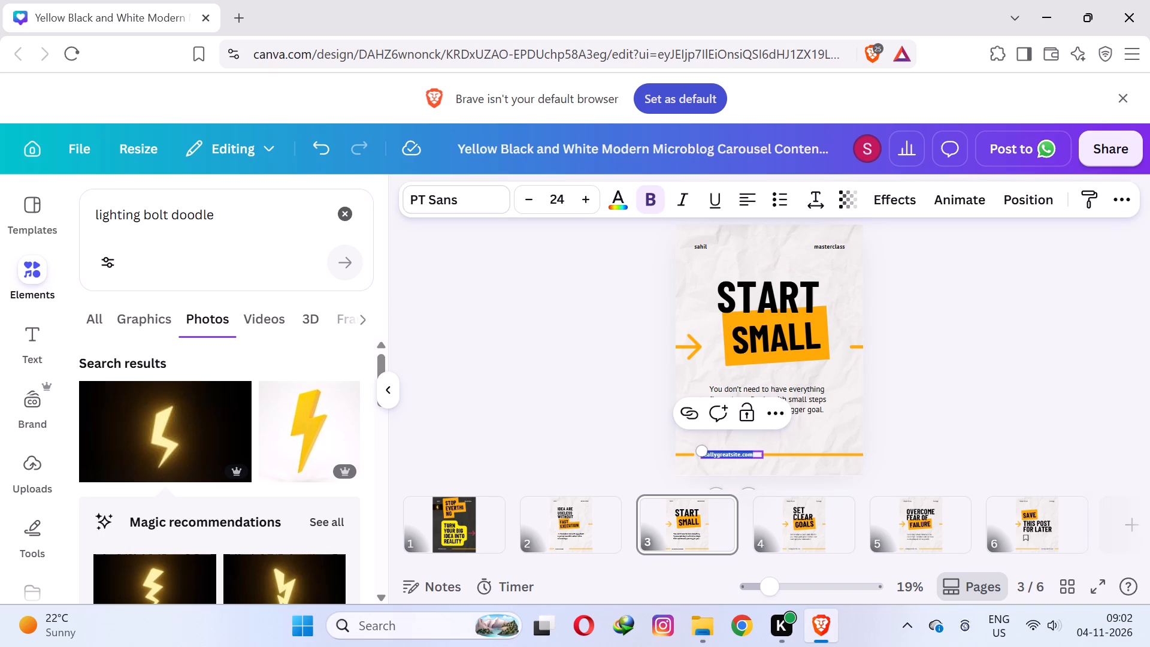
left_click(738, 453)
double_click(738, 453)
type("sahilhub")
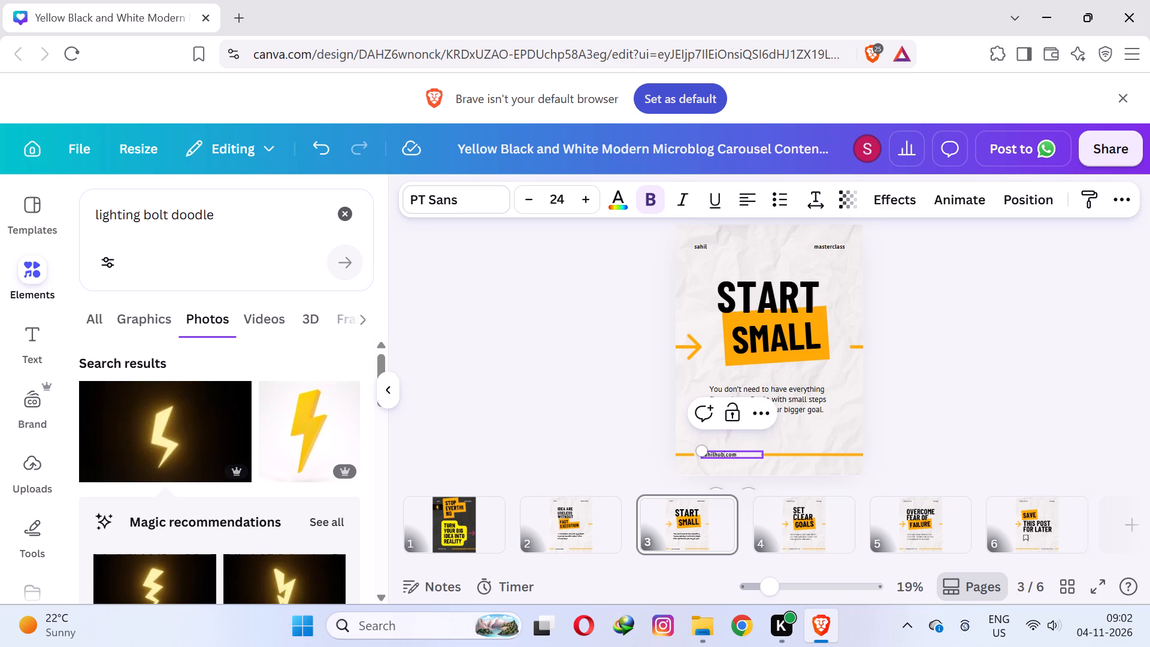
left_click(973, 356)
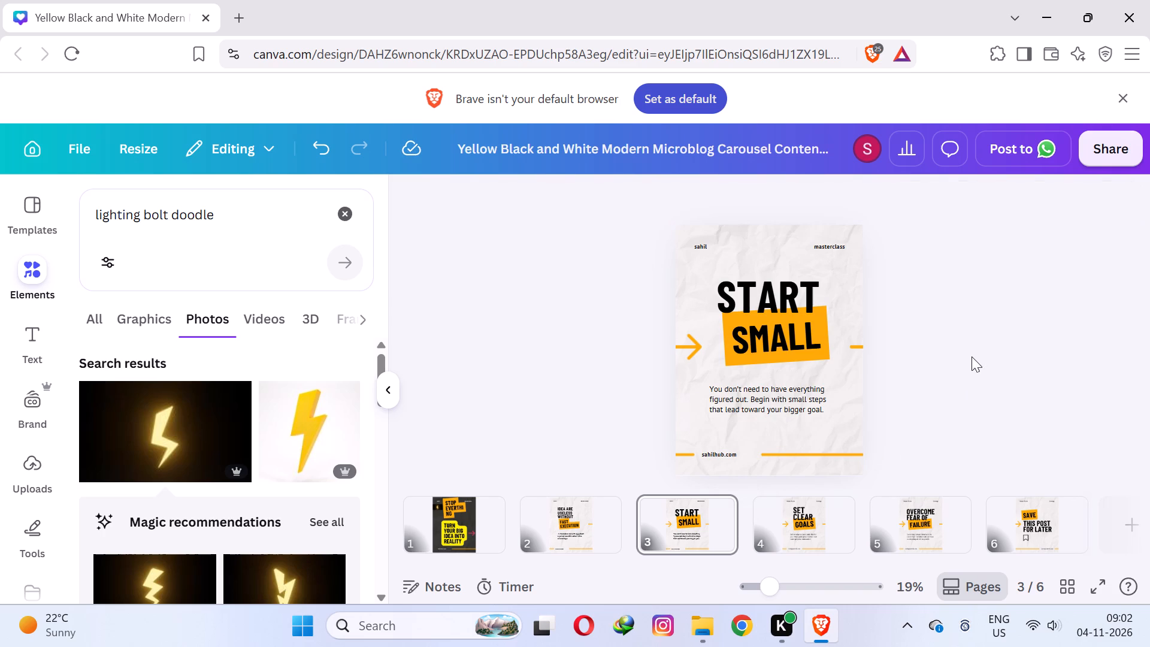
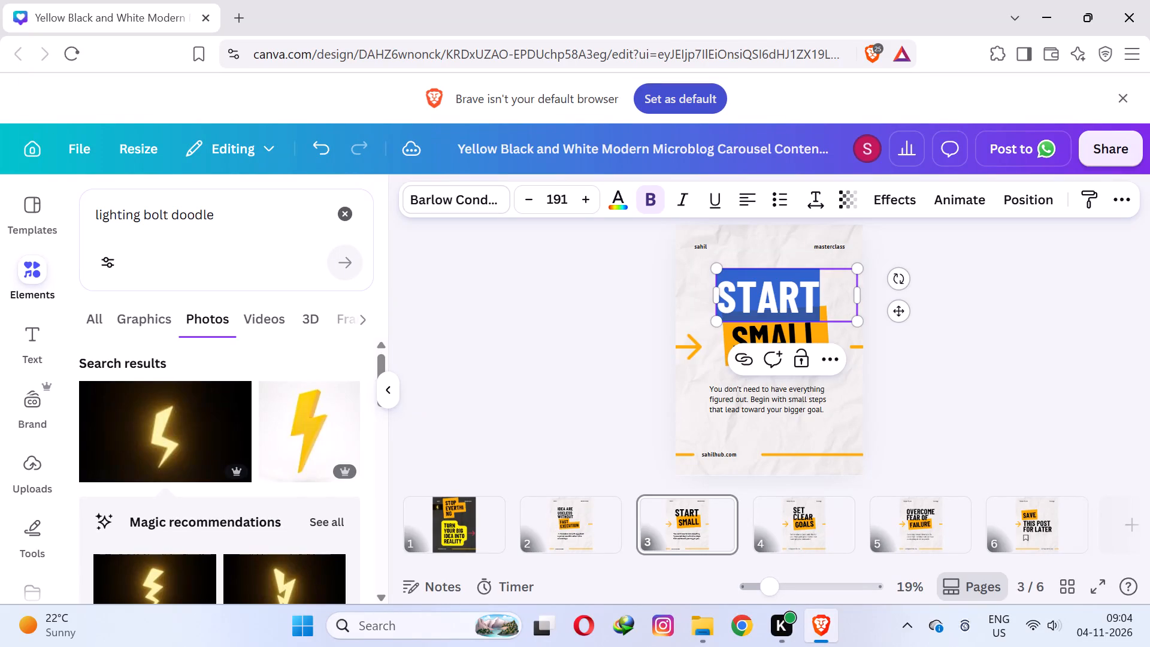
Replace the "START" heading text on page 3 with "break big goals".
type("brea")
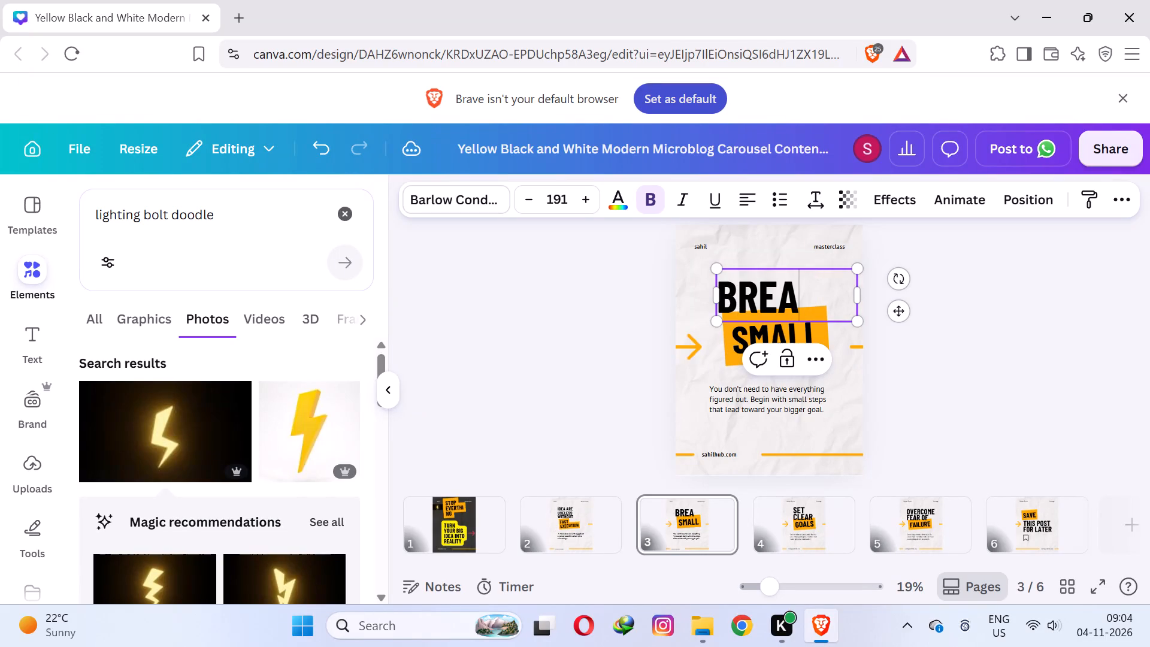
type("k")
key("space")
type("big goals")
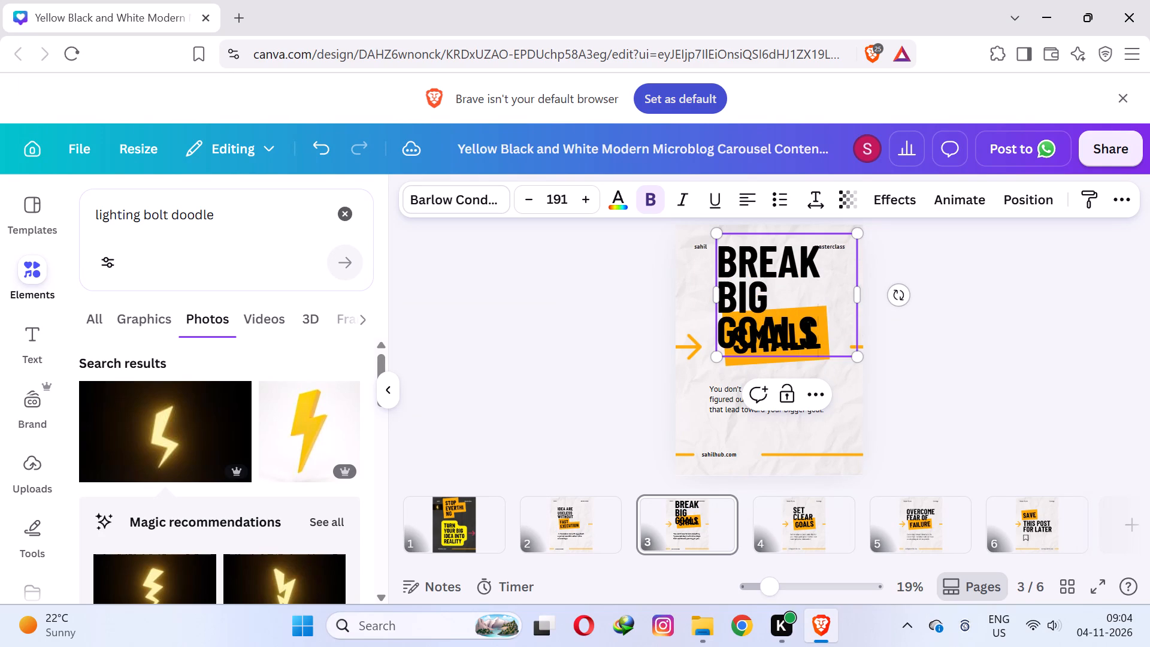
Shrink the "Break big goals" heading to font size 113 and shift it slightly right, above the highlighted text.
left_click_drag(855, 360, 813, 325)
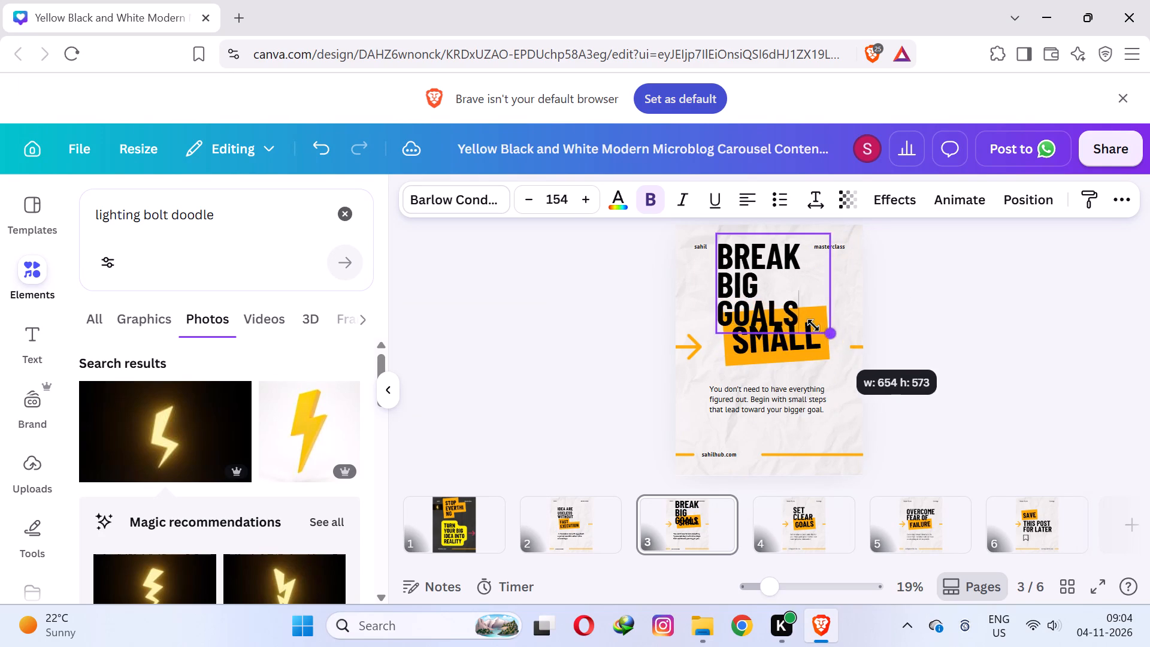
left_click_drag(813, 325, 795, 313)
left_click(746, 253)
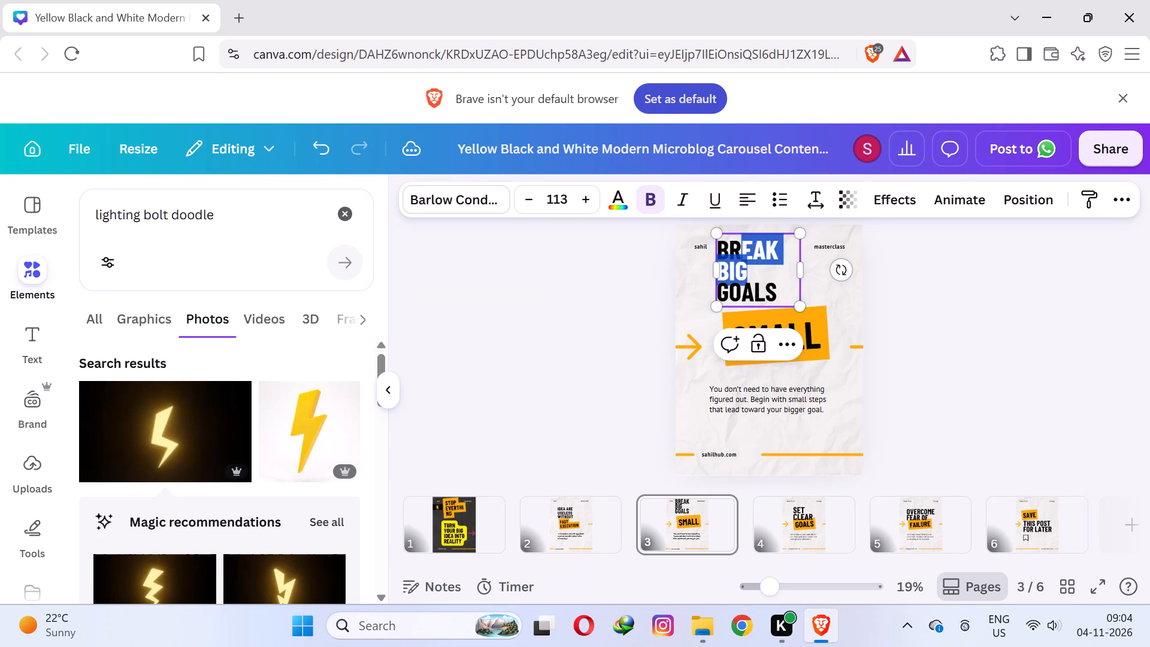
left_click(991, 328)
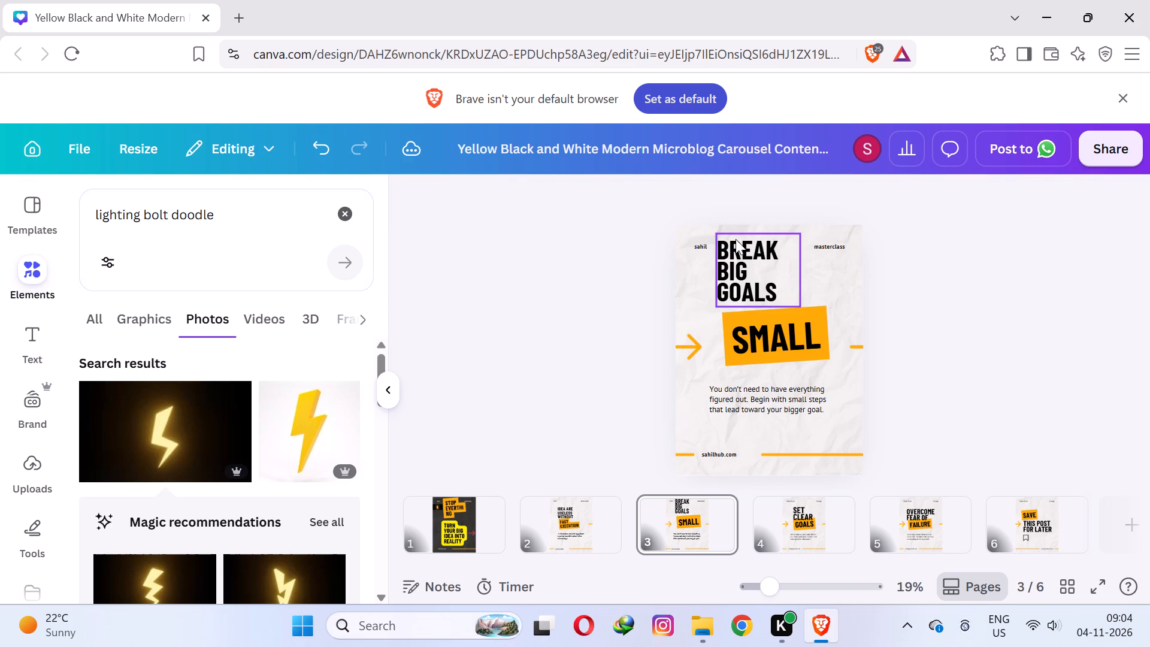
left_click_drag(736, 239, 745, 240)
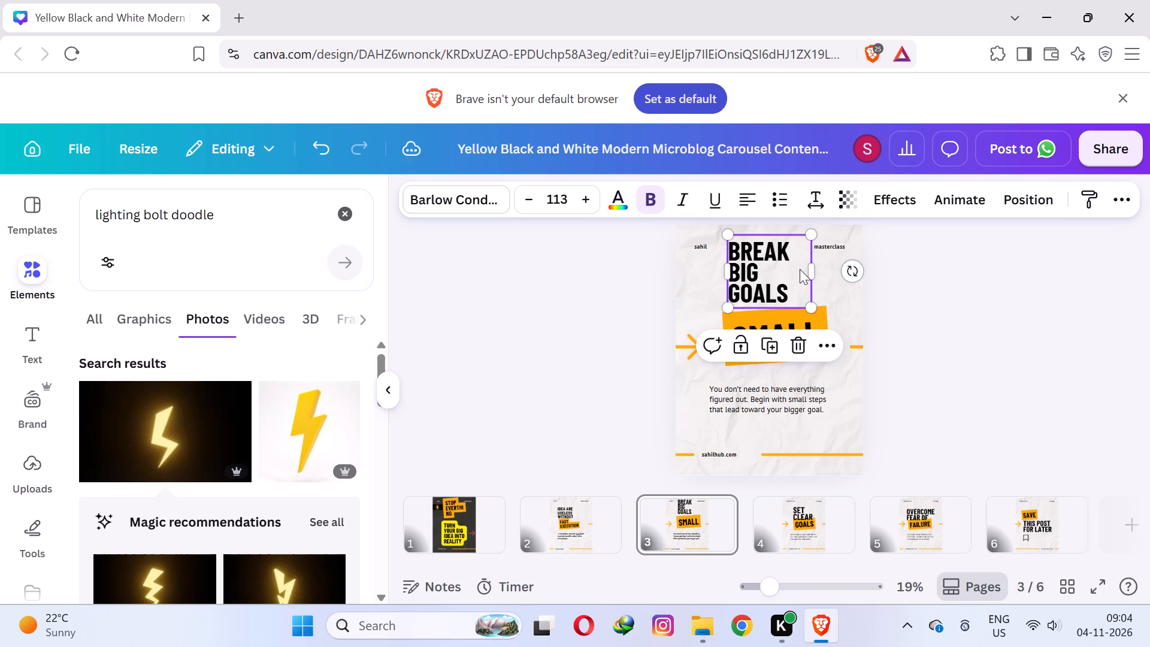
left_click(928, 303)
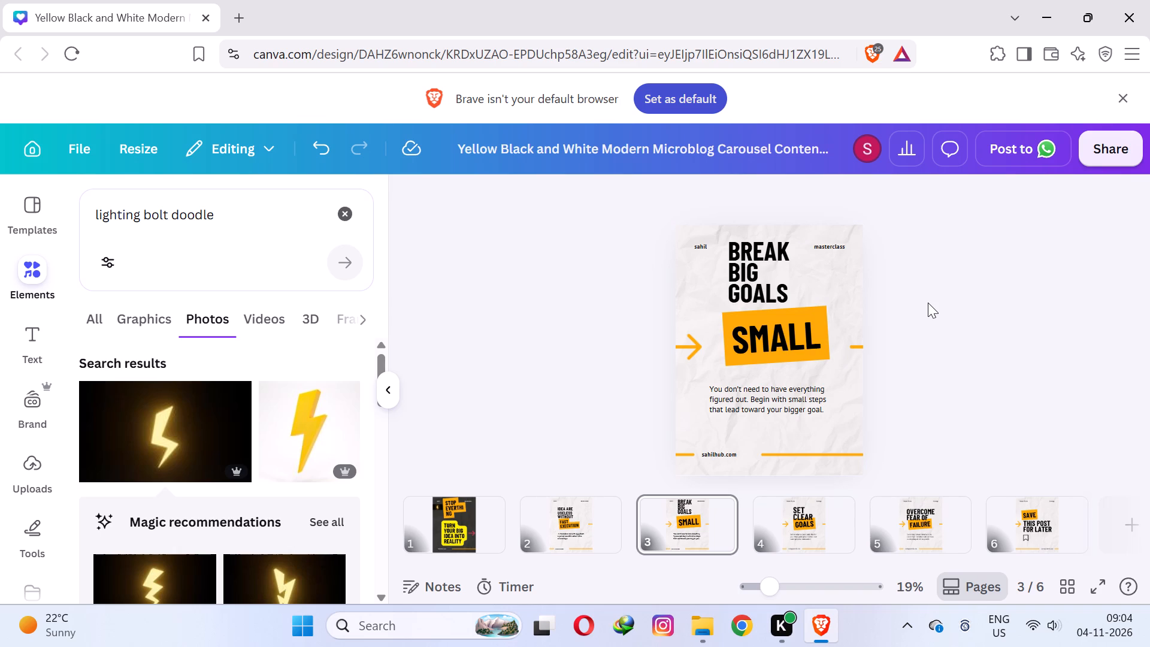
Replace the orange-highlighted "SMALL" text on page 3 with "into micro steps".
triple_click(755, 346)
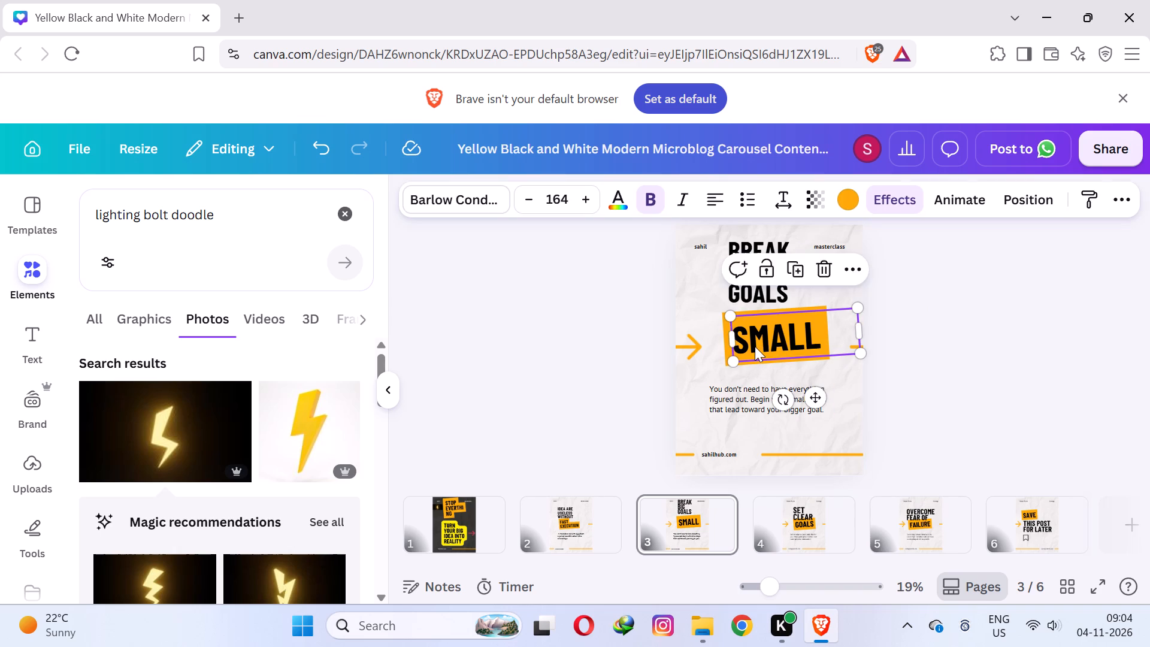
type("into")
key("space")
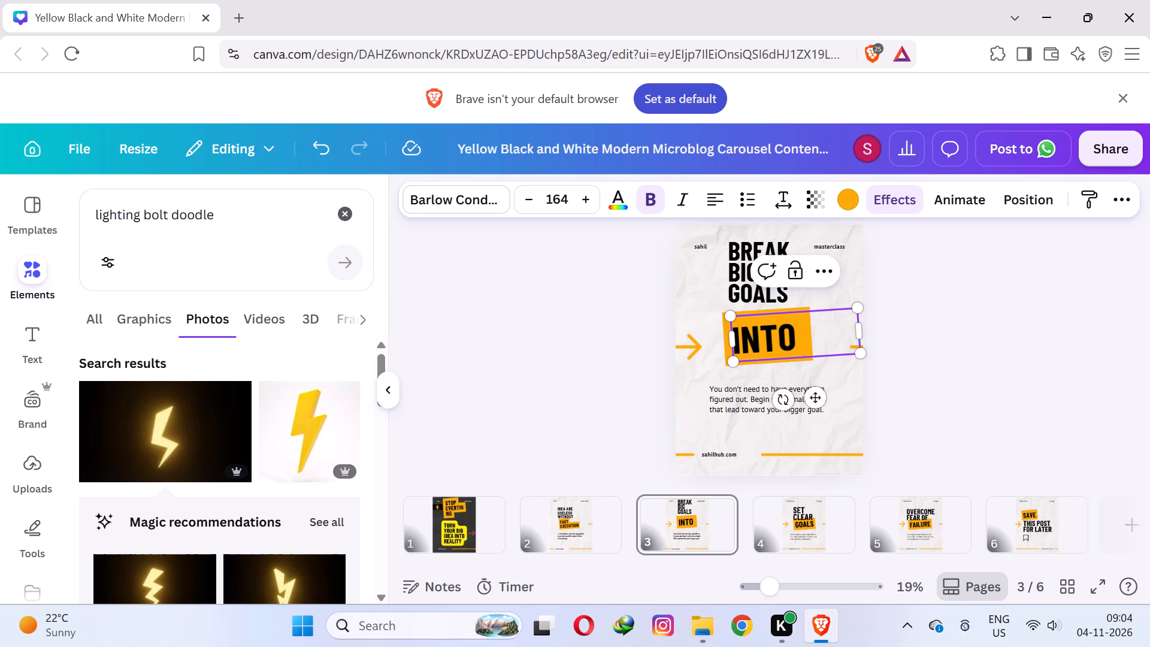
type("micro")
key("space")
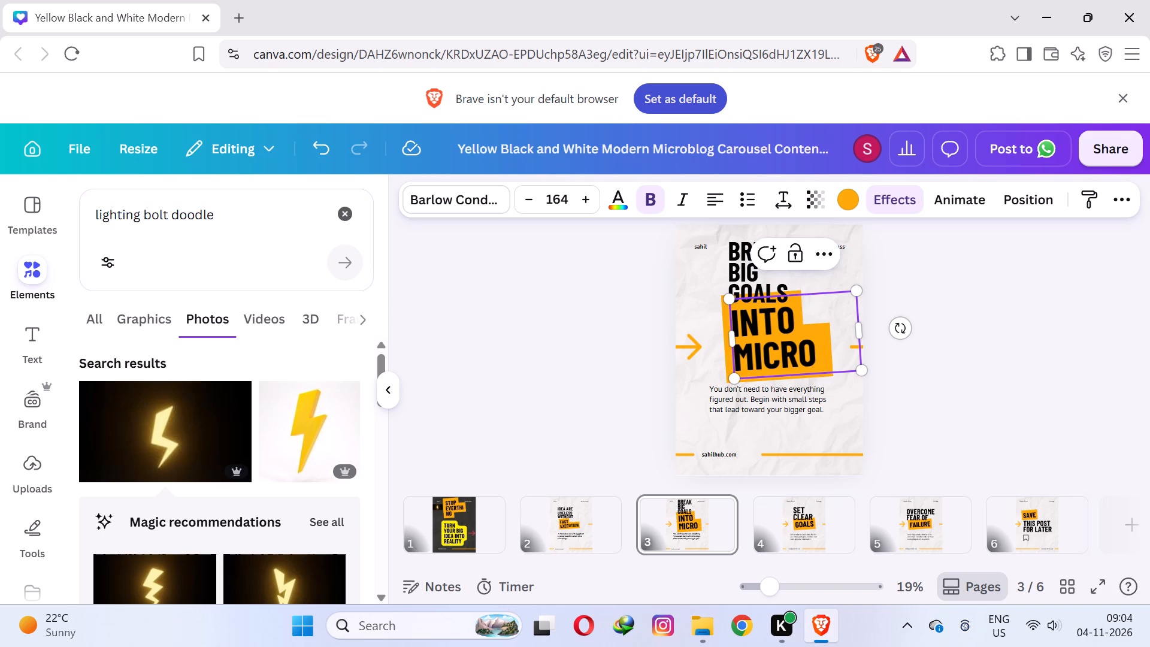
type("steps")
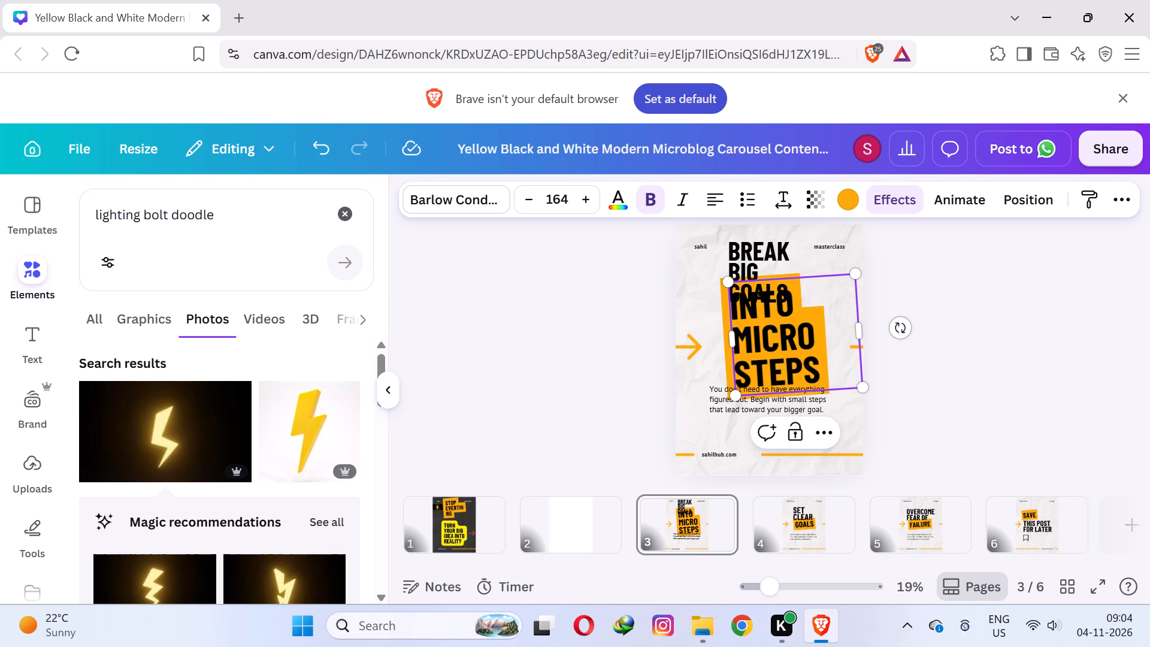
Scale the highlighted "Into micro steps" text down to font size 106 and move it down below the heading.
left_click_drag(867, 391, 820, 379)
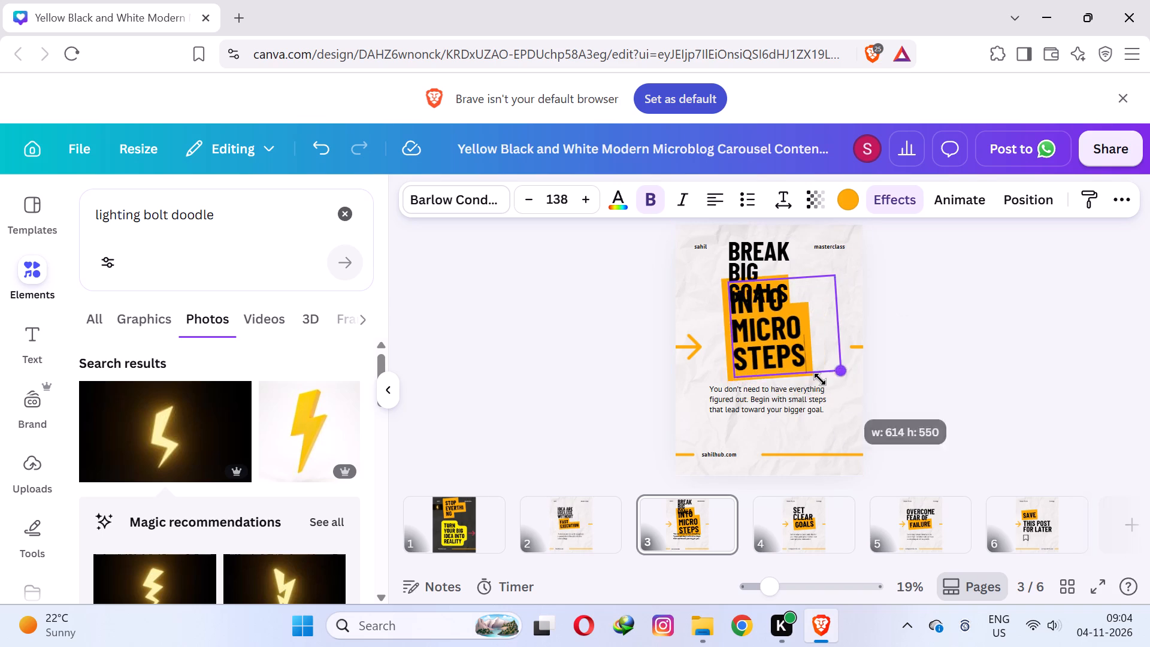
left_click_drag(820, 379, 808, 368)
left_click_drag(767, 313, 772, 335)
left_click(982, 368)
left_click_drag(737, 309, 744, 333)
left_click(928, 328)
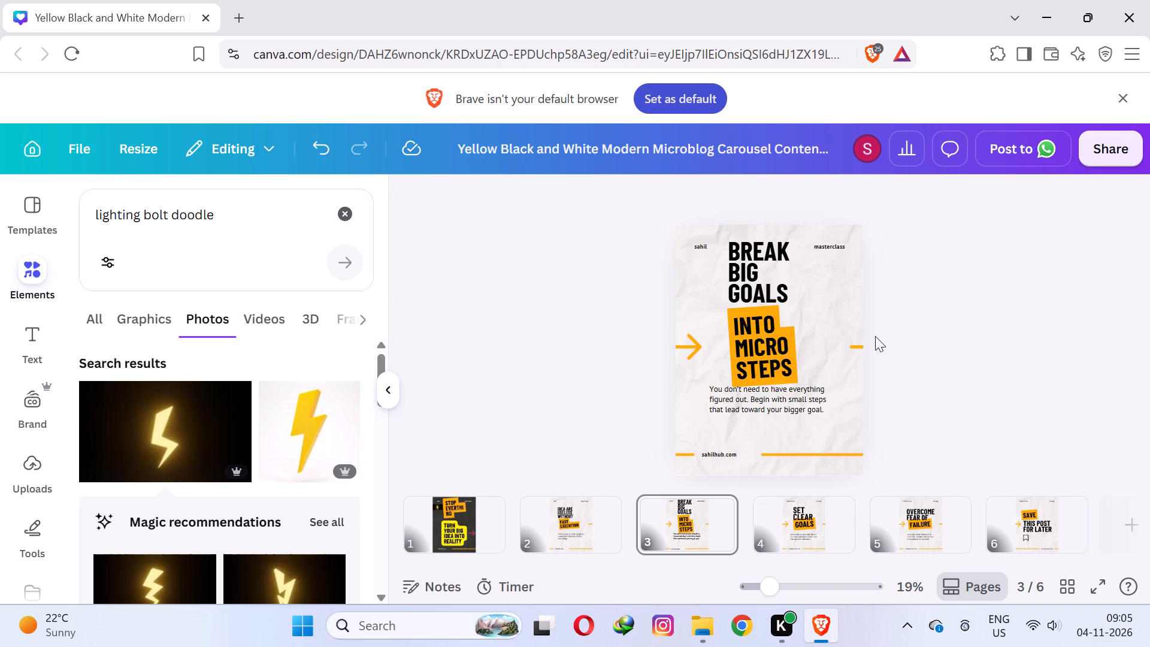
Reduce the highlighted "Into micro steps" text to a font size of about 100.
left_click(751, 335)
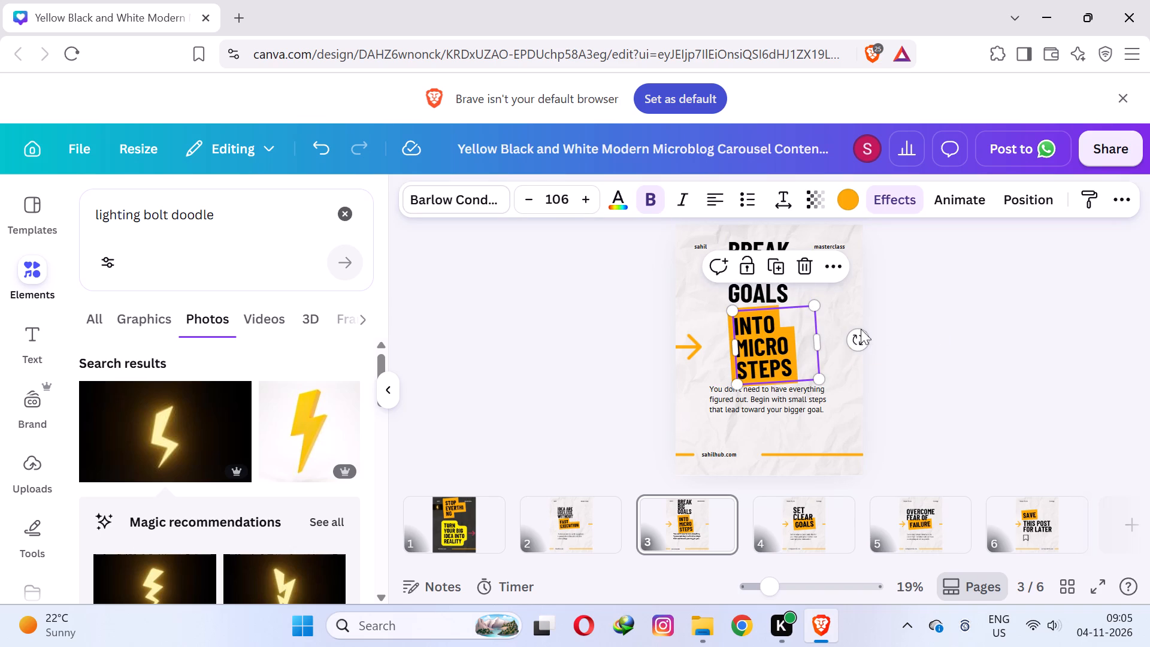
triple_click(535, 202)
left_click(535, 202)
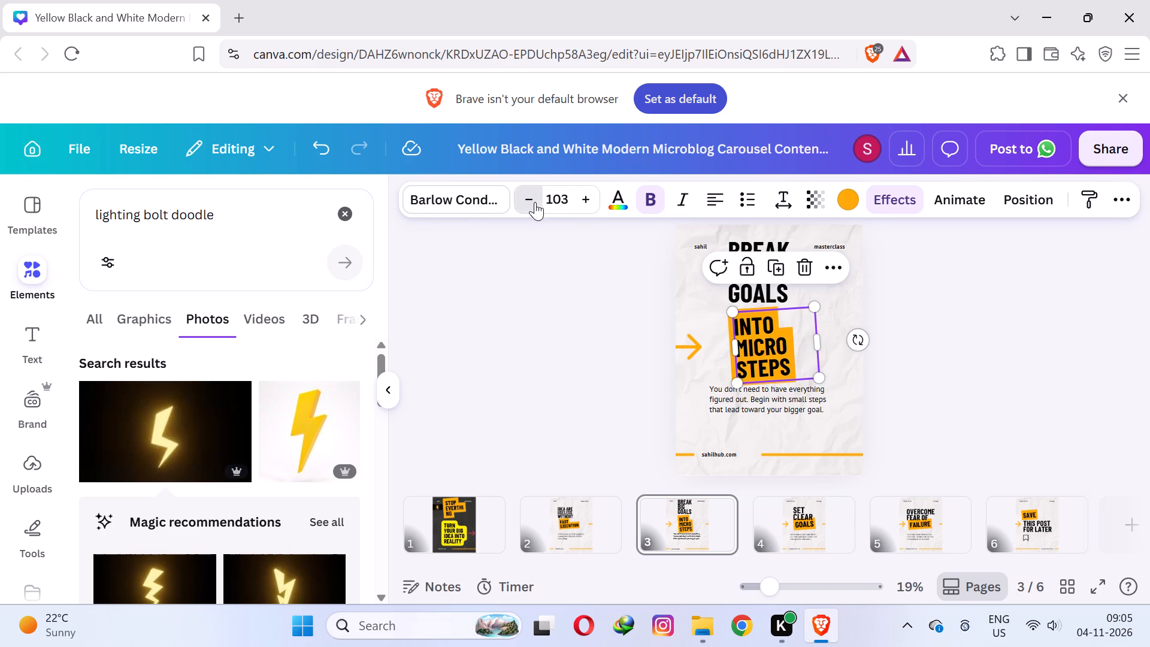
triple_click(535, 202)
left_click(535, 202)
double_click(582, 196)
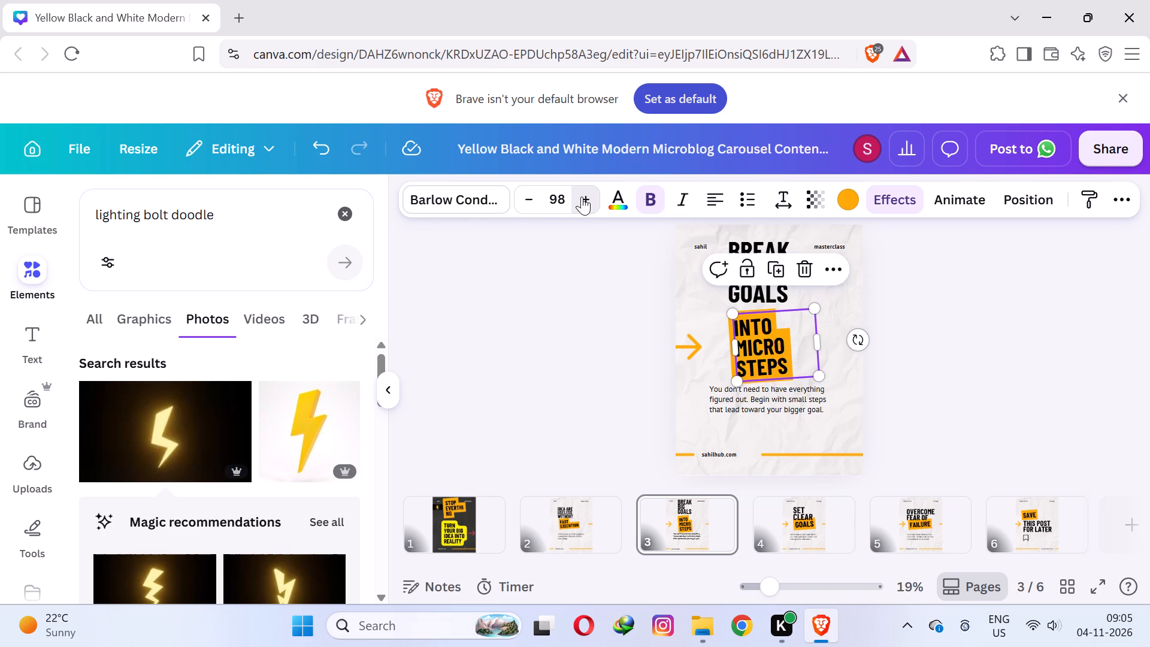
left_click(963, 285)
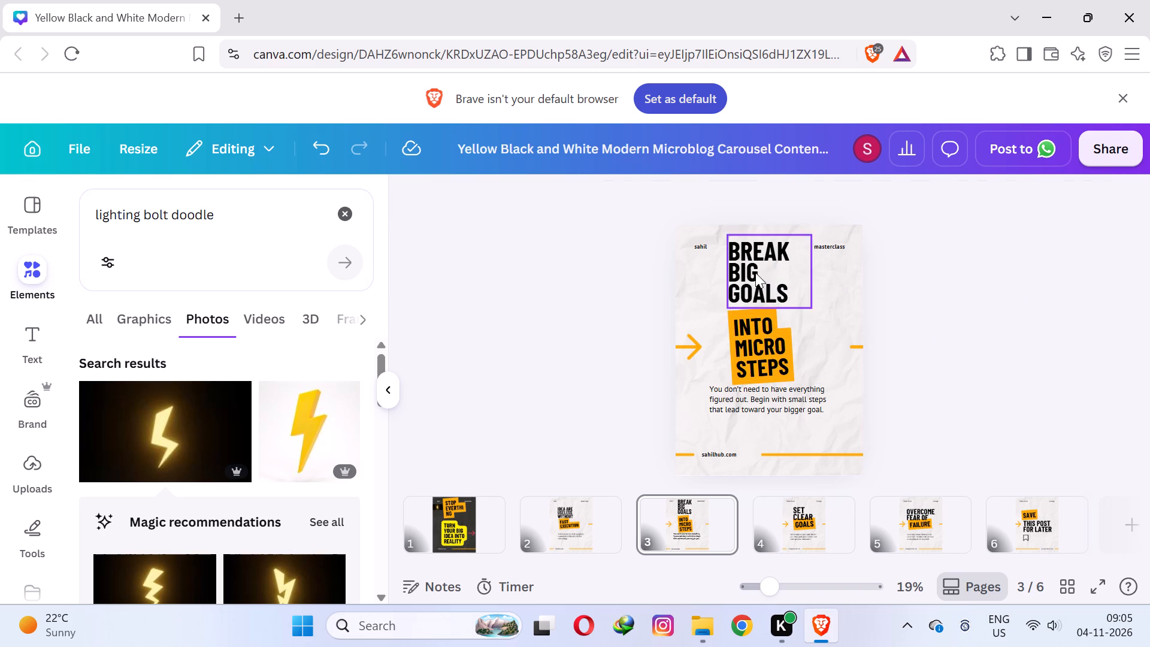
Reduce the "Break big goals" heading to a font size of about 106.
left_click(755, 273)
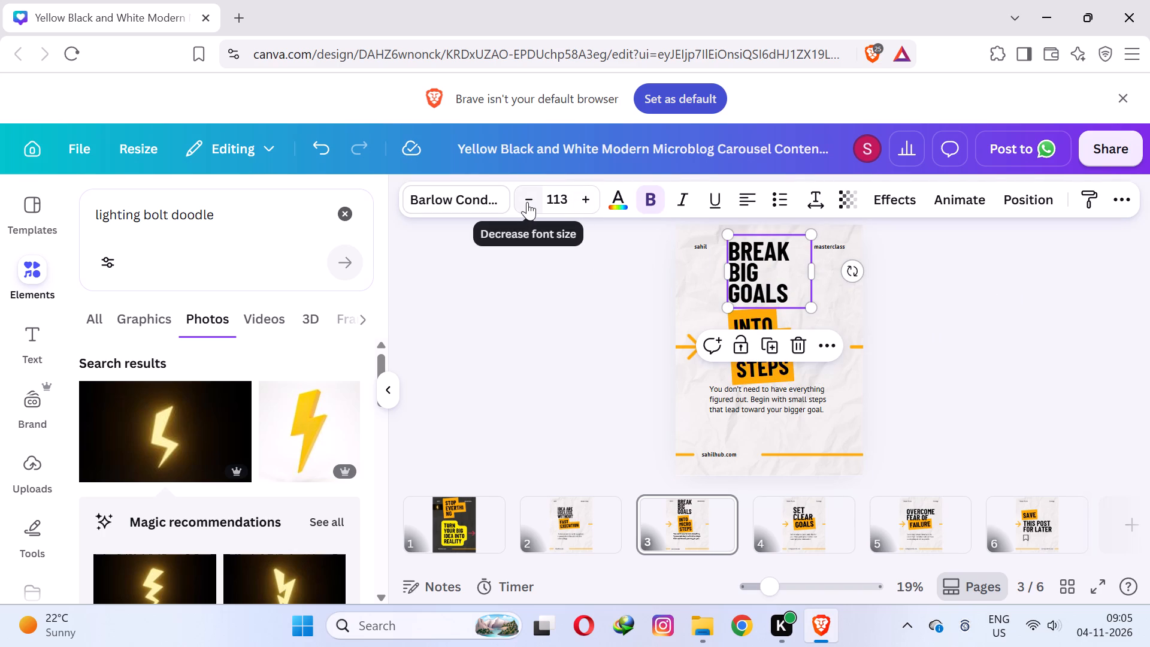
triple_click(527, 202)
left_click(527, 202)
triple_click(527, 202)
left_click(527, 202)
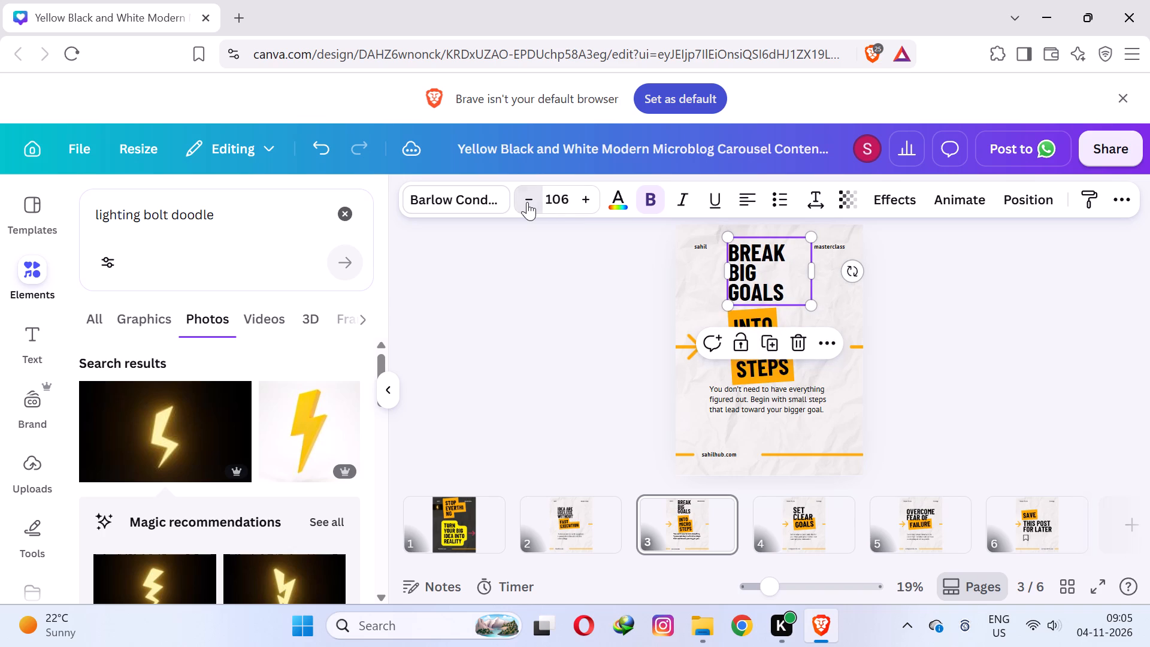
left_click(544, 240)
left_click(1149, 302)
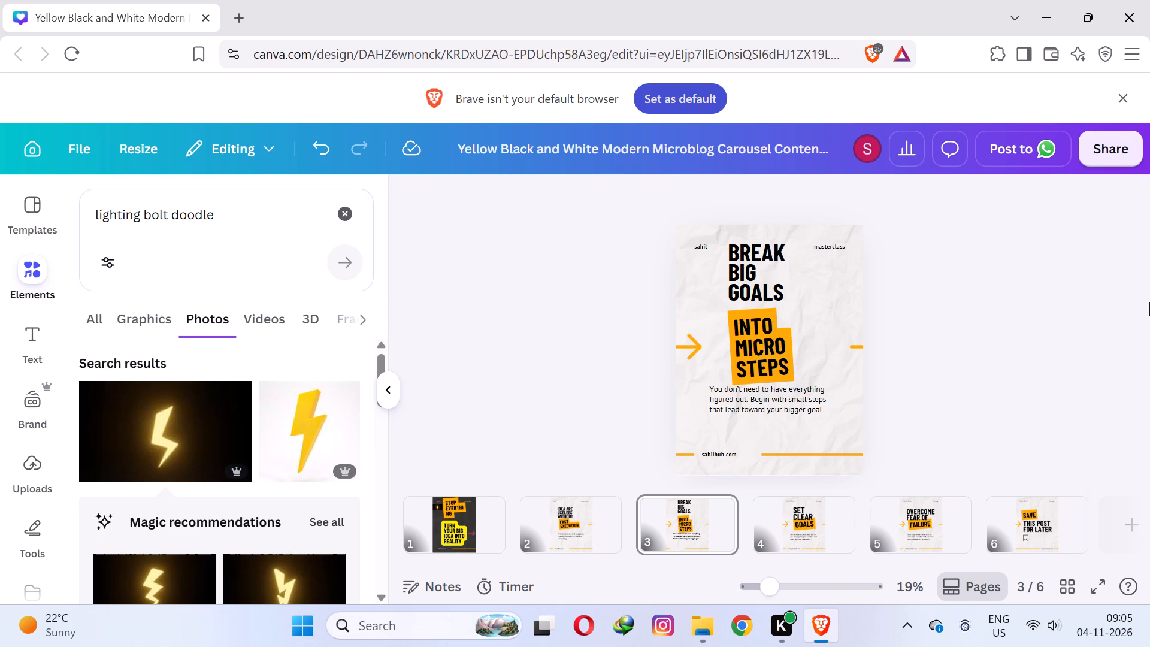
Replace the body text on page 3 with "your brain procrastinates stop looking at the top apply the 2 minutes micro".
triple_click(799, 392)
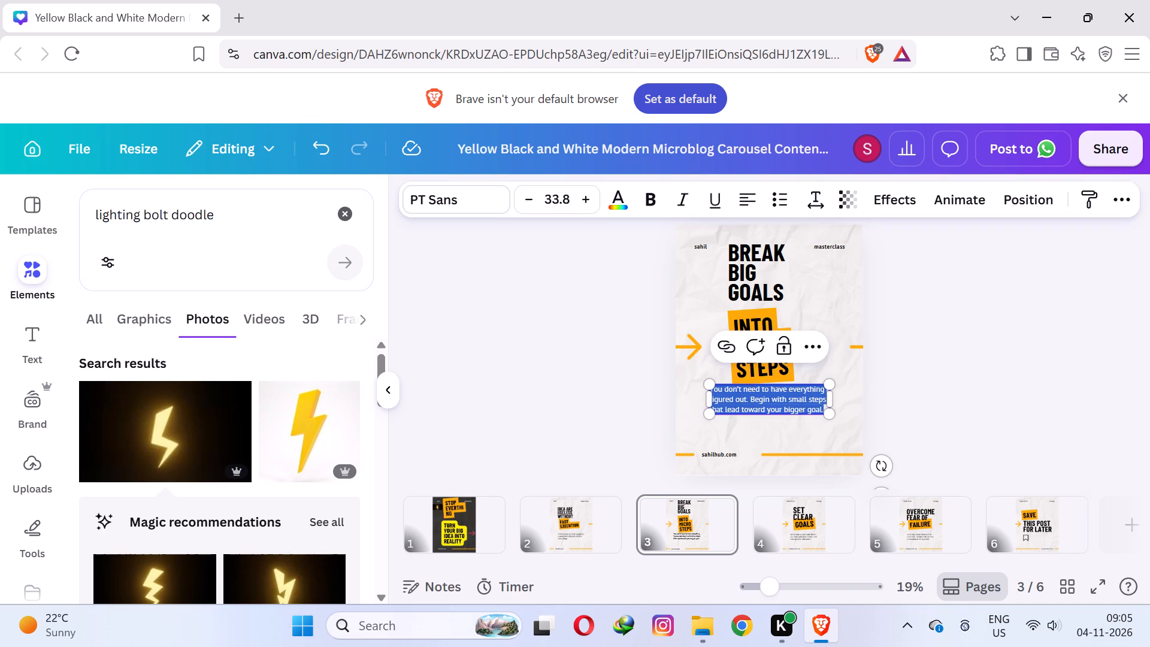
type("your brain")
key("space")
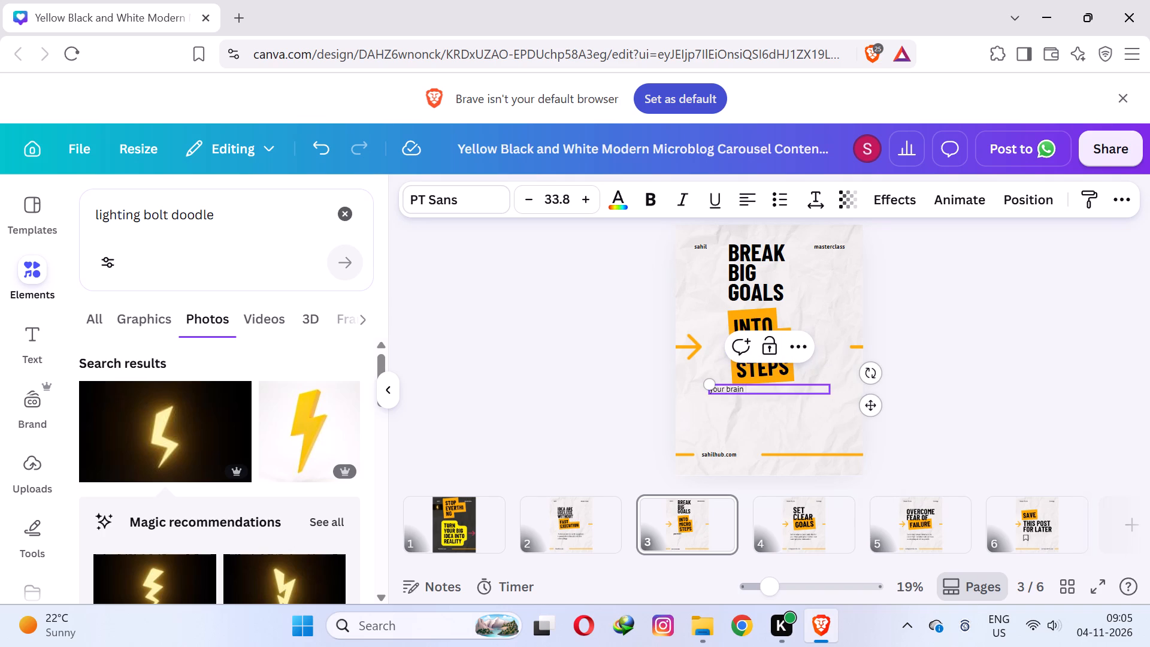
type("proc")
type("ras")
type("ti")
key("n")
type("ates")
key("space")
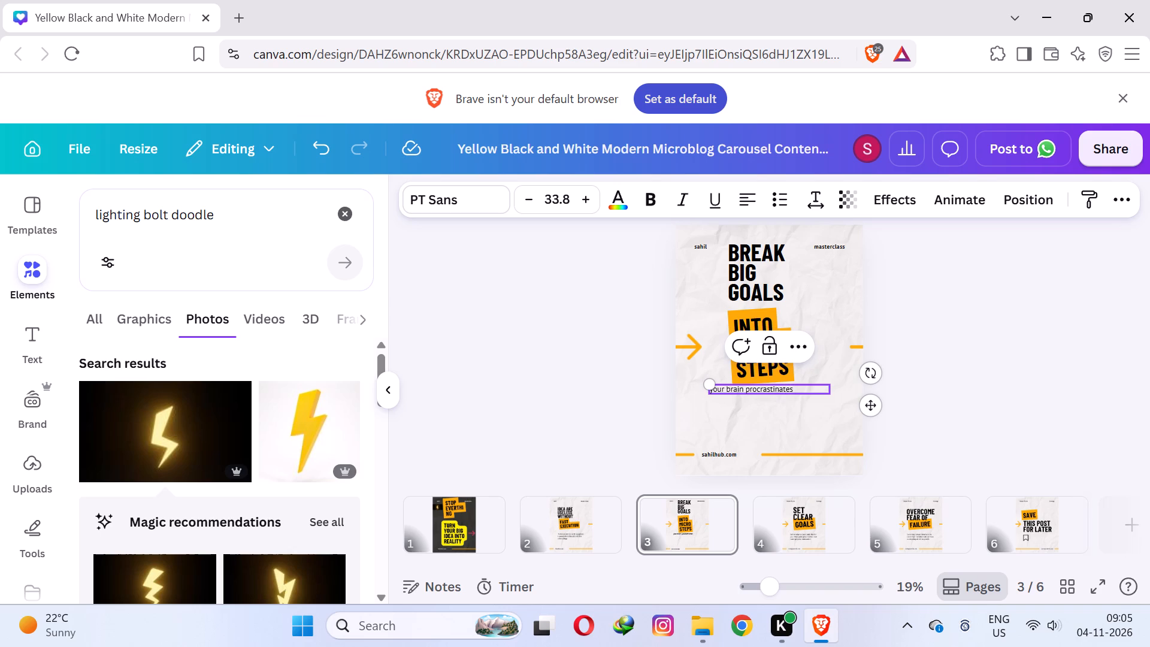
type("stop looking")
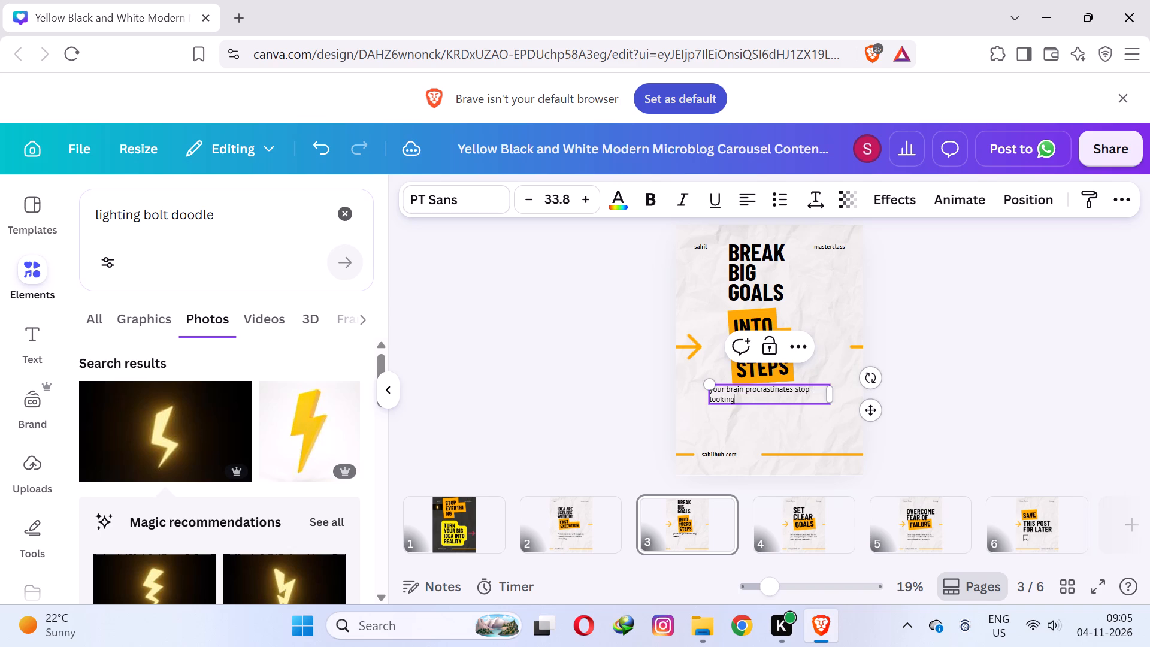
key("space")
type("at th")
key("e")
key("space")
key("t")
key("o")
type("p appl")
type("y")
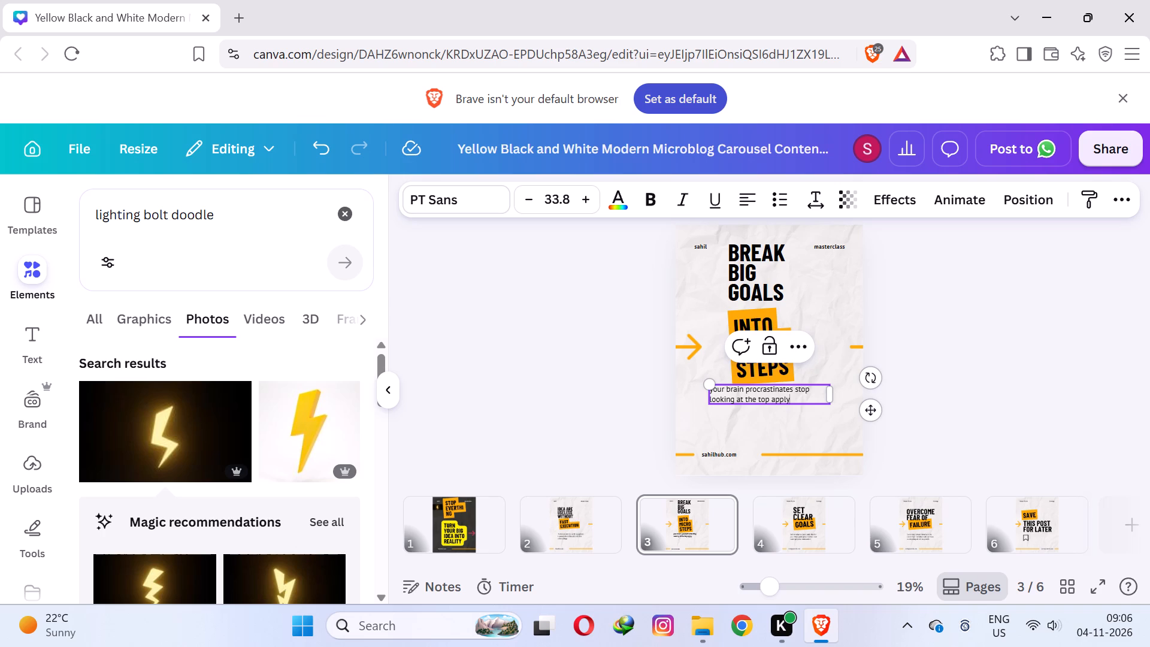
key("space")
type("the")
key("space")
type("2")
key("space")
type("minutes")
key("space")
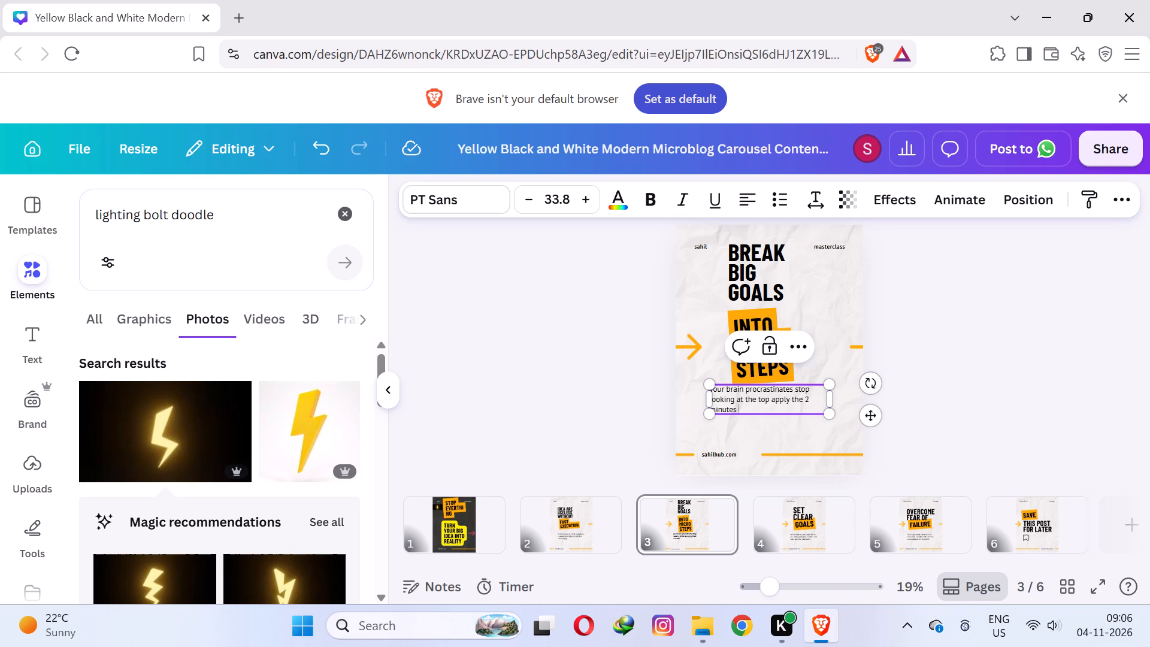
type("micro")
left_click(1078, 313)
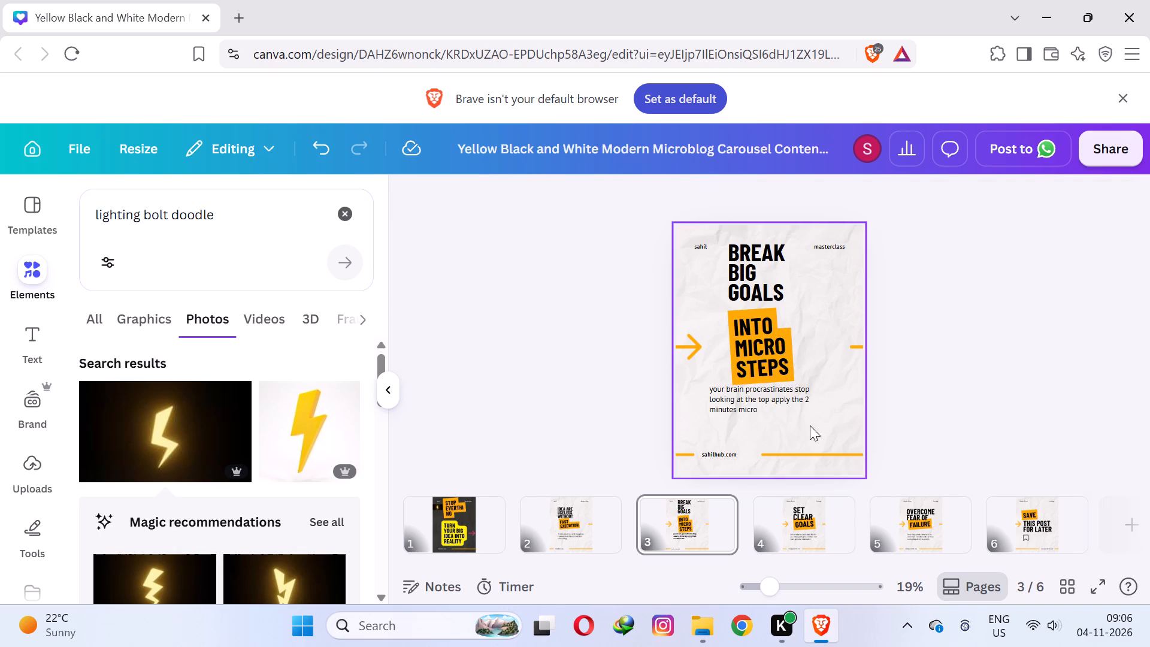
Move the page 3 body text slightly down and to the right, clear of the highlighted heading.
left_click_drag(733, 402, 747, 416)
left_click(968, 395)
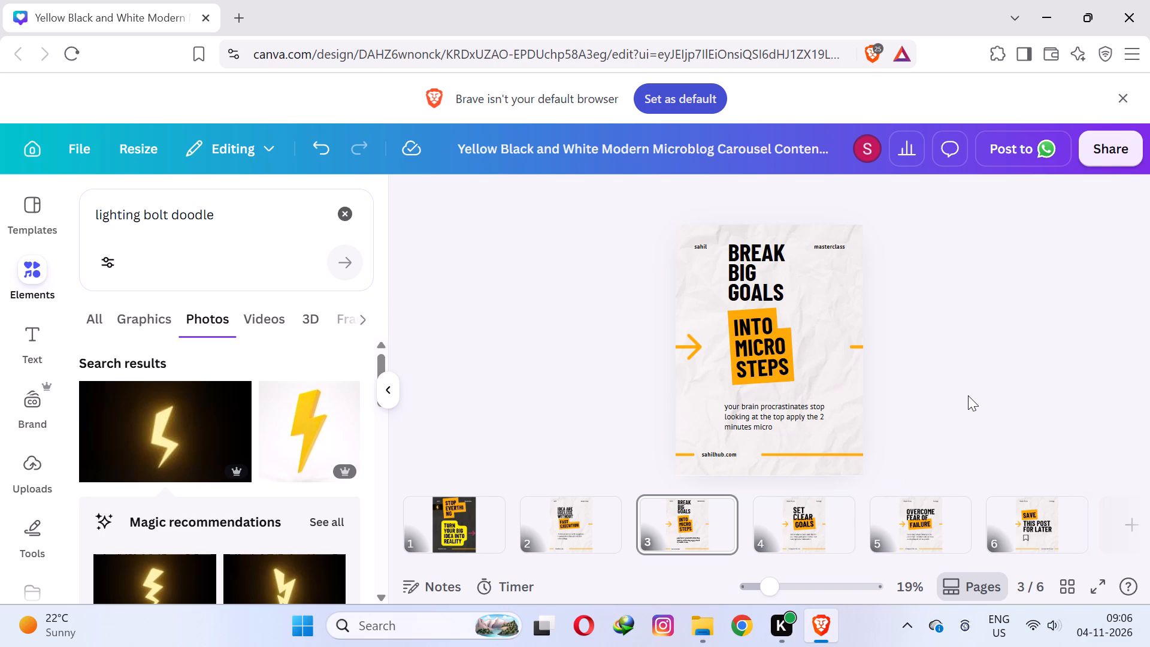
Move the page 3 body text slightly up, closer beneath the highlighted "Into micro steps" text.
left_click(1009, 395)
left_click_drag(802, 412, 804, 404)
left_click(901, 388)
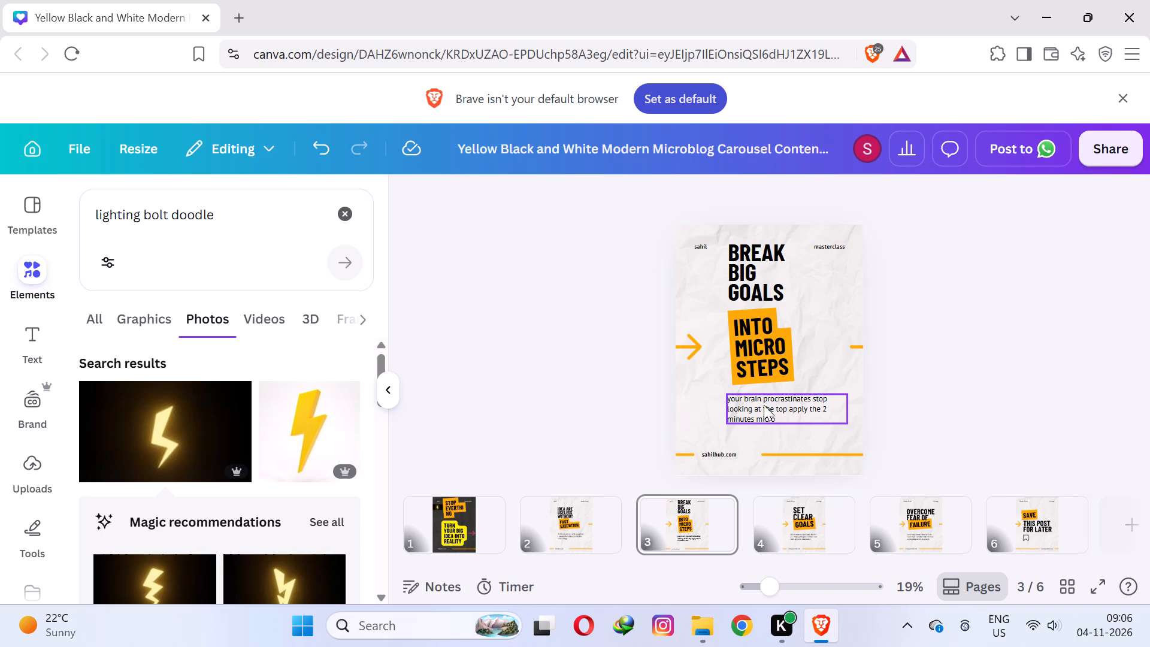
left_click(994, 348)
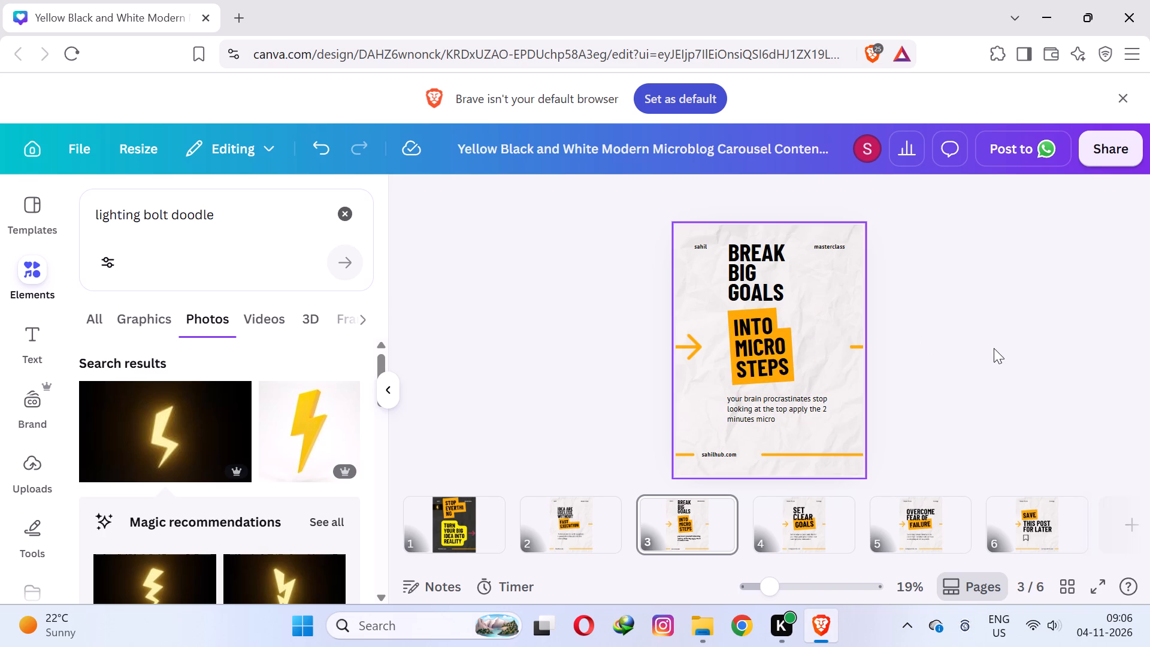
left_click(986, 345)
Replace the author name in the page 4 header with "claruty system".
left_click(817, 512)
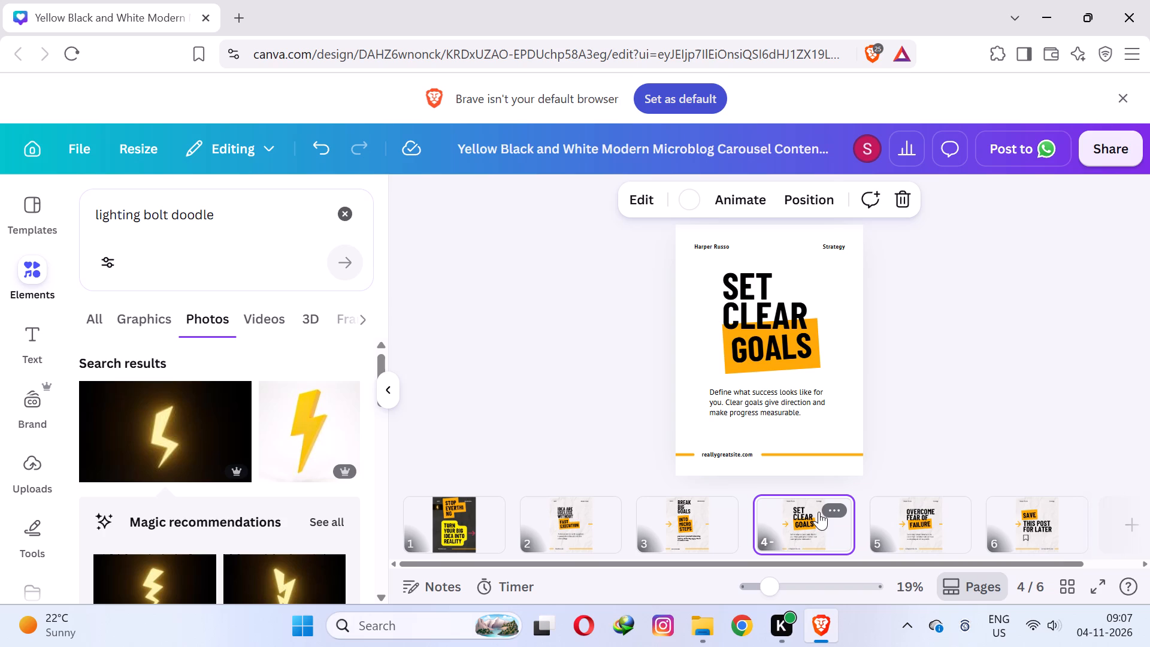
left_click(809, 513)
left_click(715, 519)
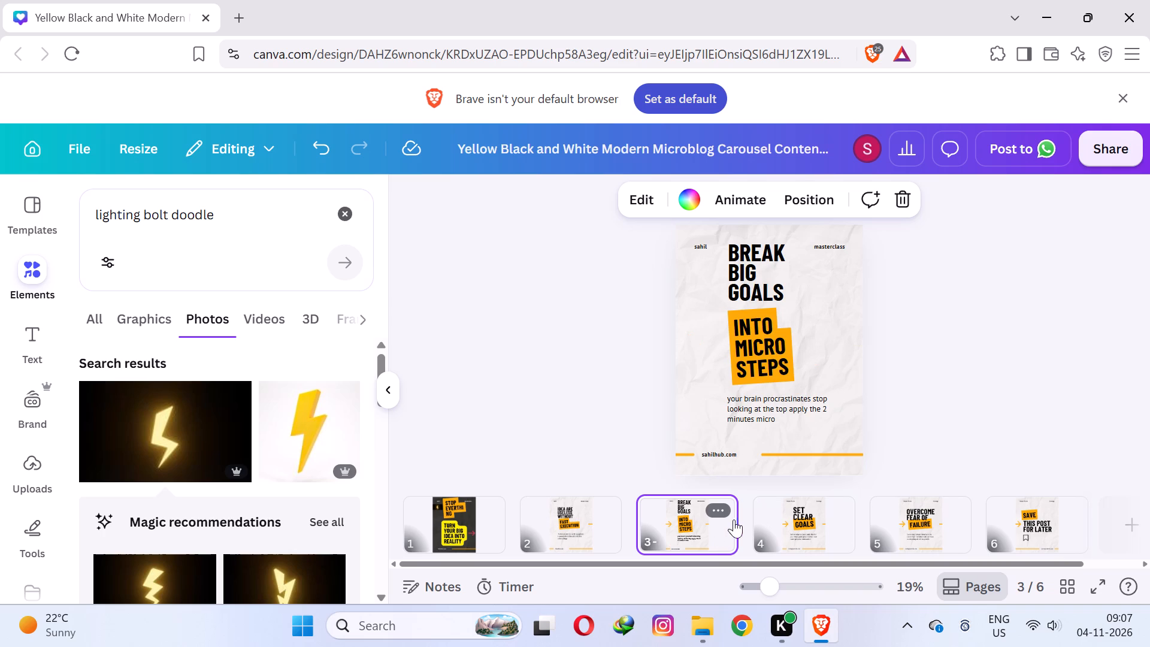
left_click(779, 521)
left_click(918, 398)
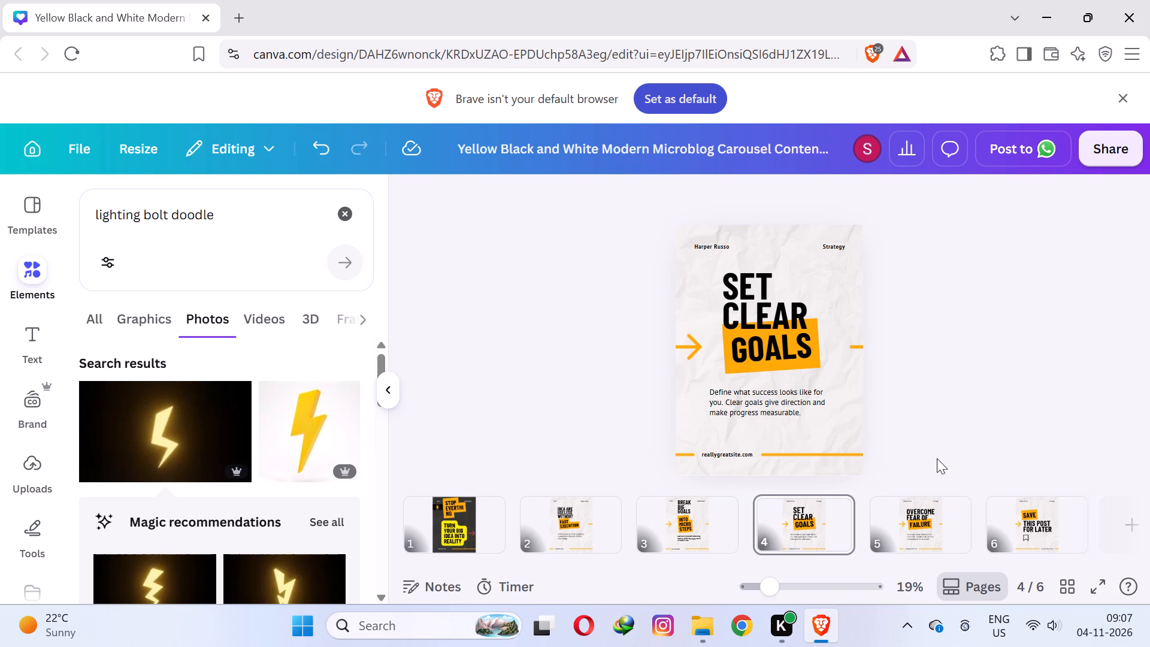
triple_click(765, 292)
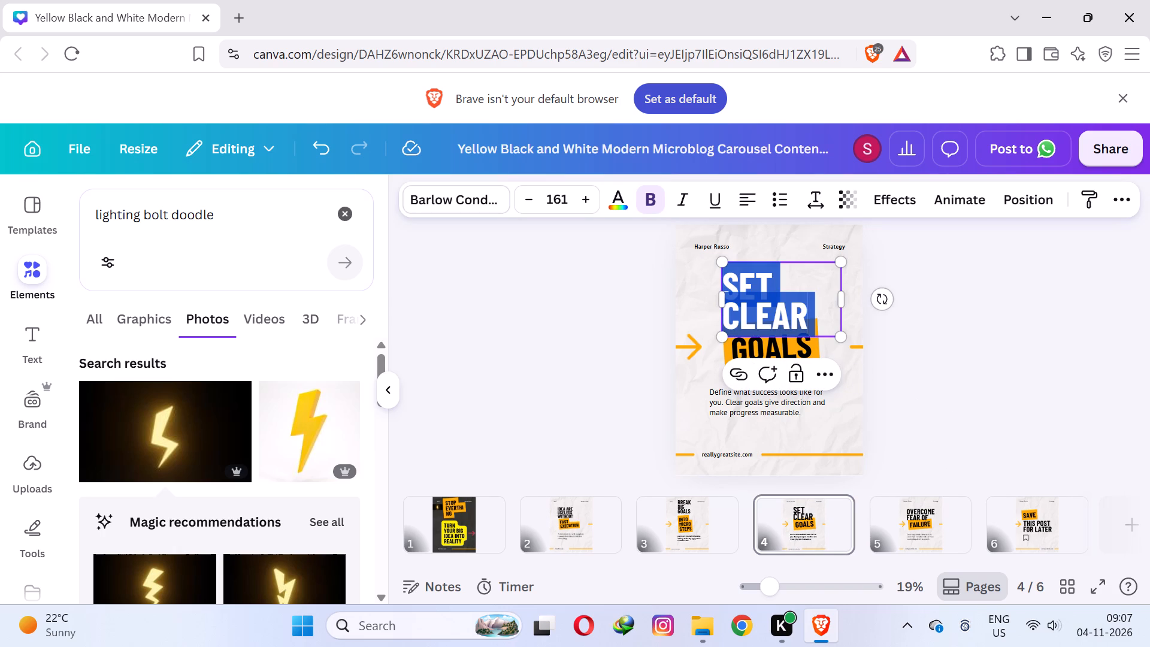
left_click(1012, 358)
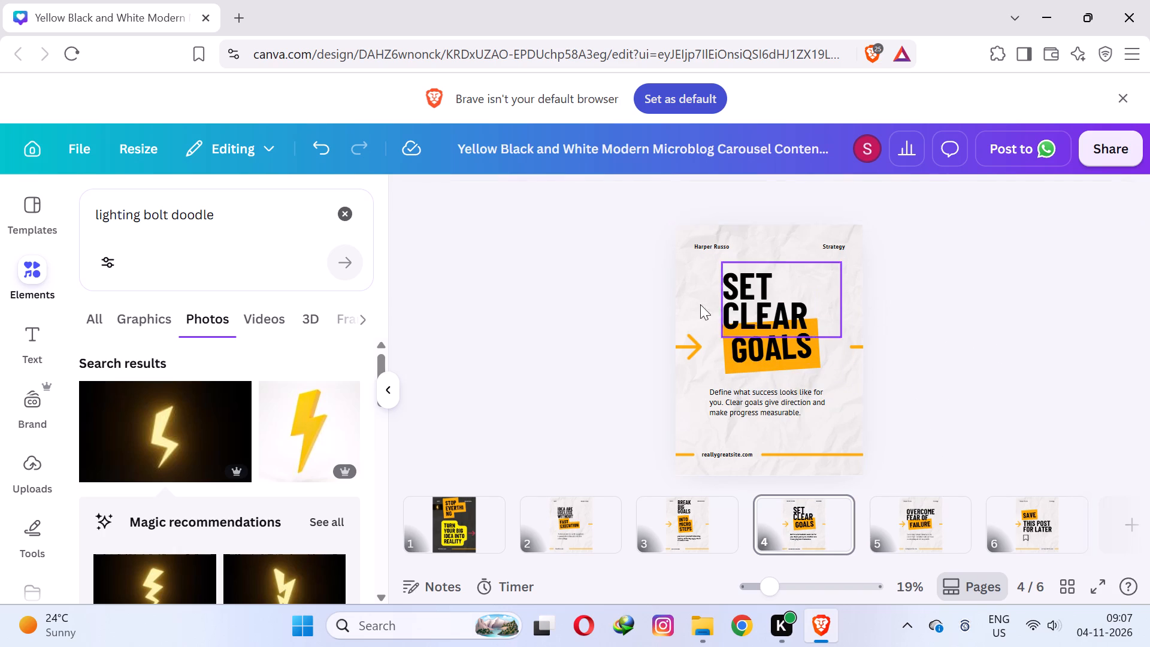
triple_click(708, 246)
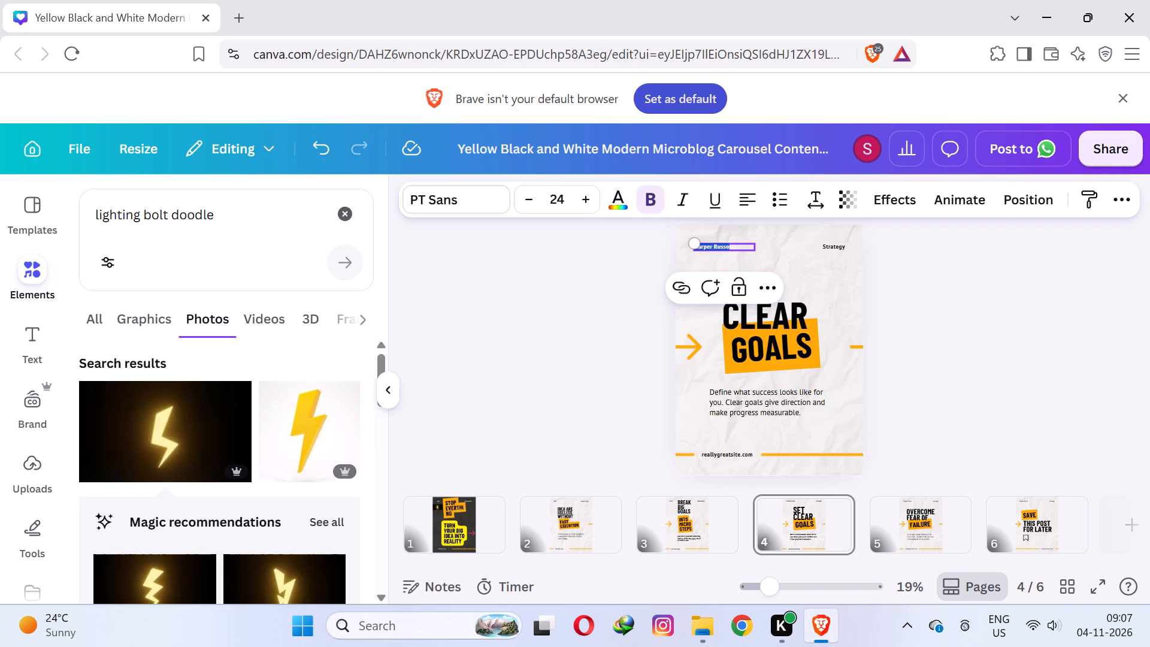
type("cl")
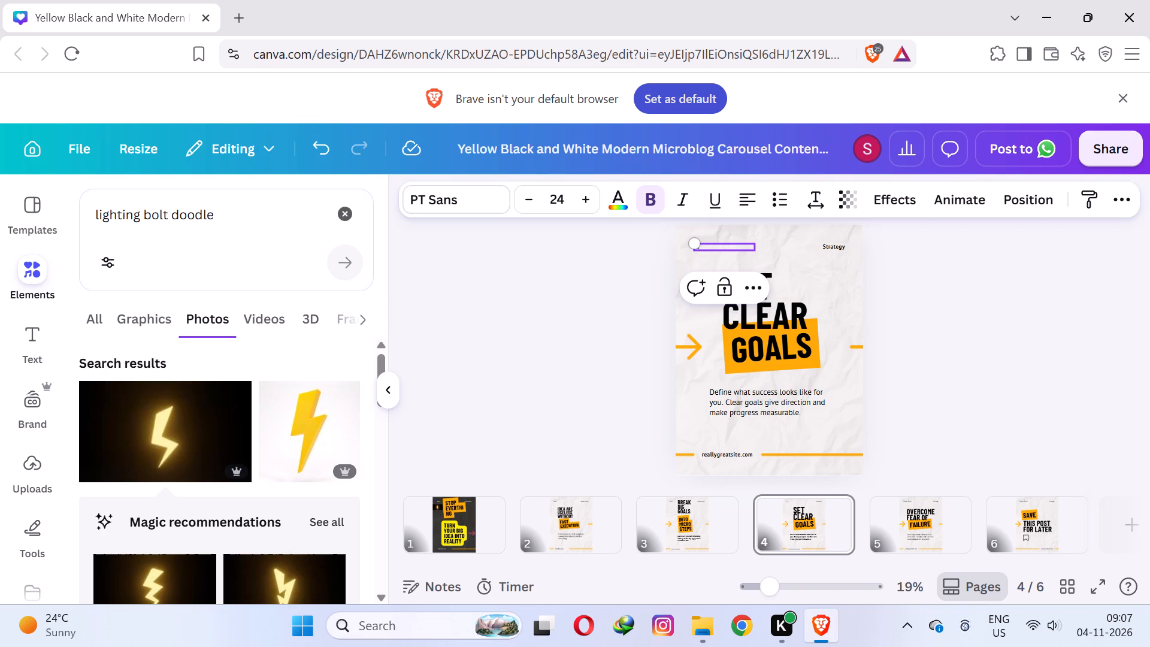
type("aruty")
key("space")
type("system")
left_click(906, 260)
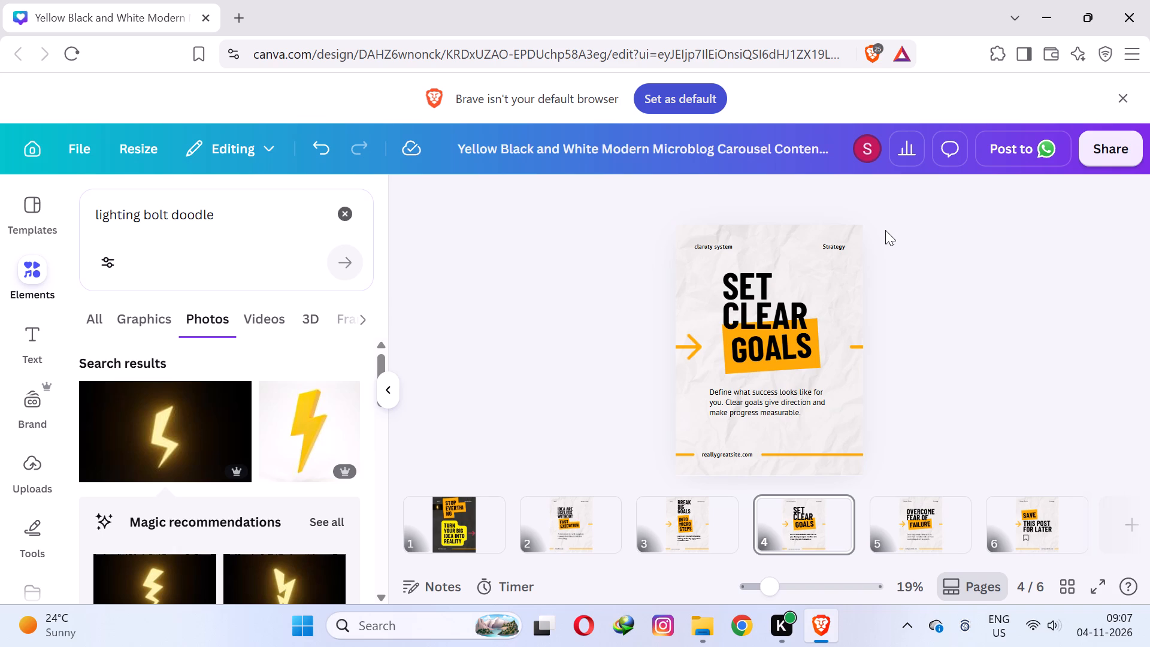
Replace the "Strategy" header on page 4 with "smart target".
triple_click(834, 248)
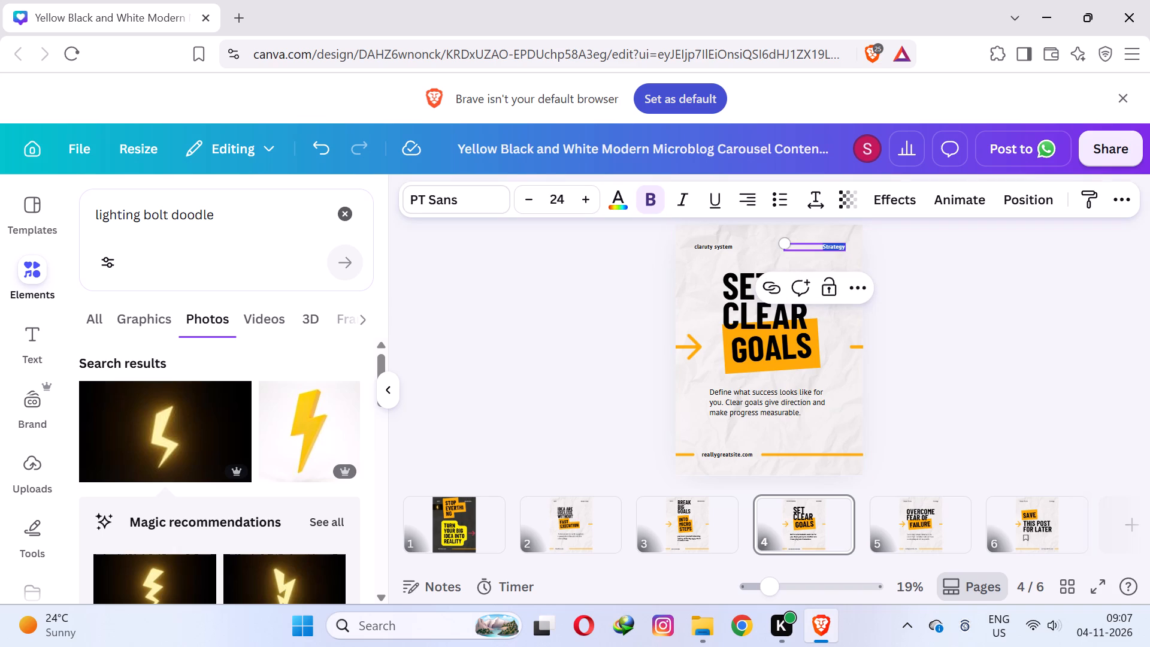
type("smart target")
left_click(1102, 338)
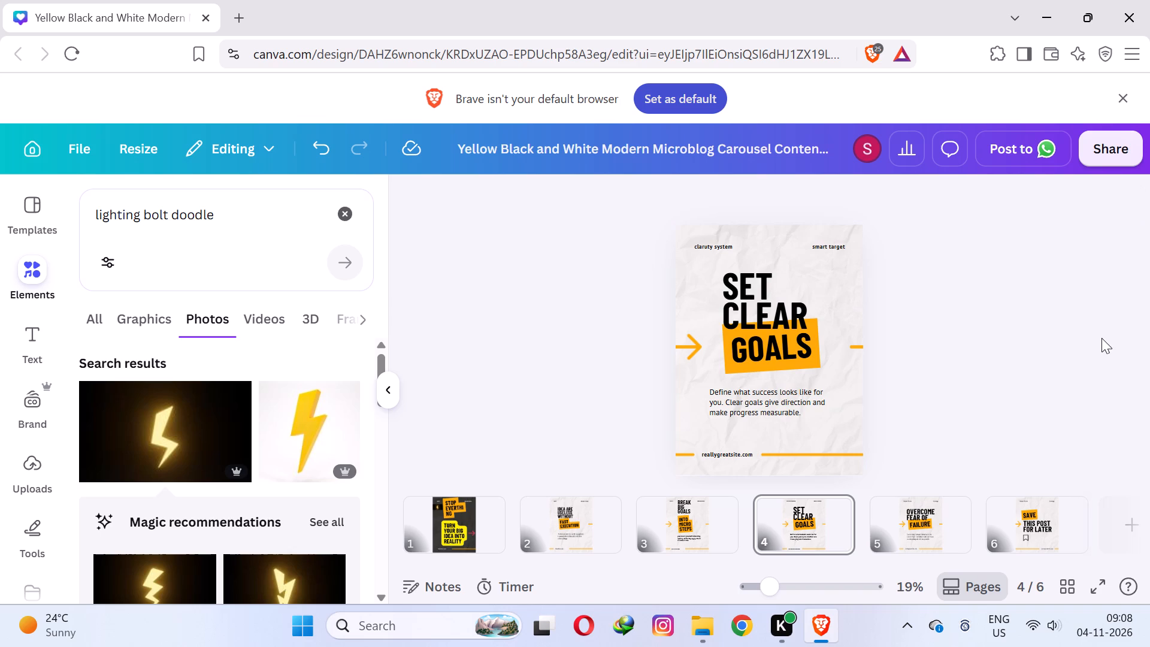
Replace the "Set clear" heading on page 4 with "write razor sharp".
triple_click(747, 286)
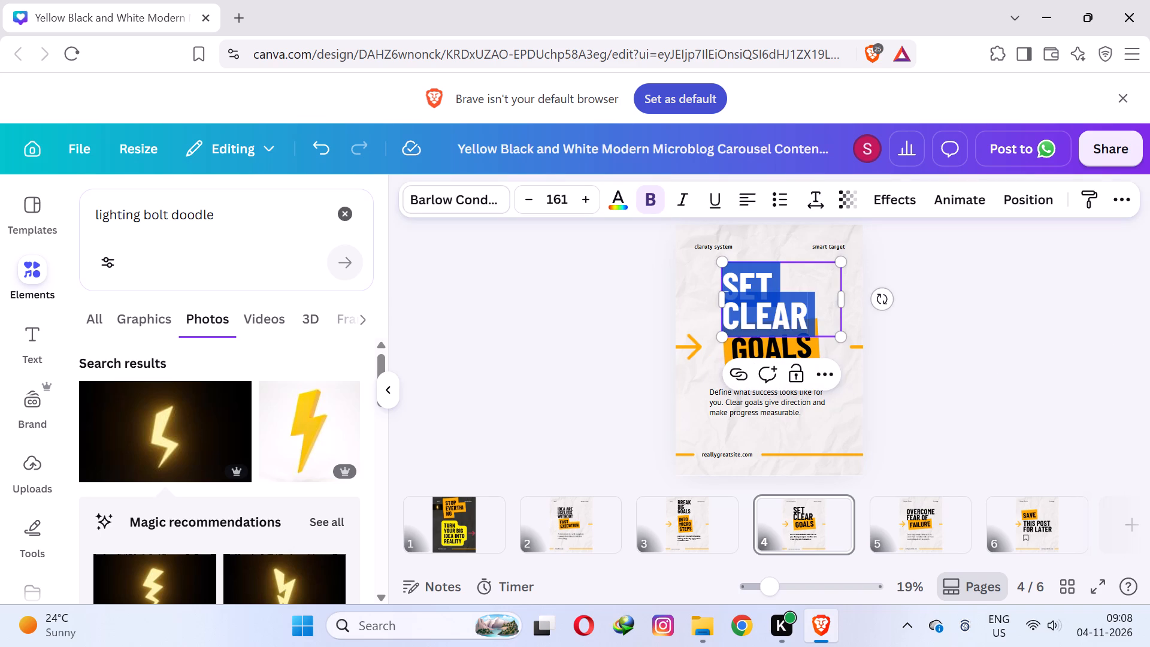
type("write")
key("space")
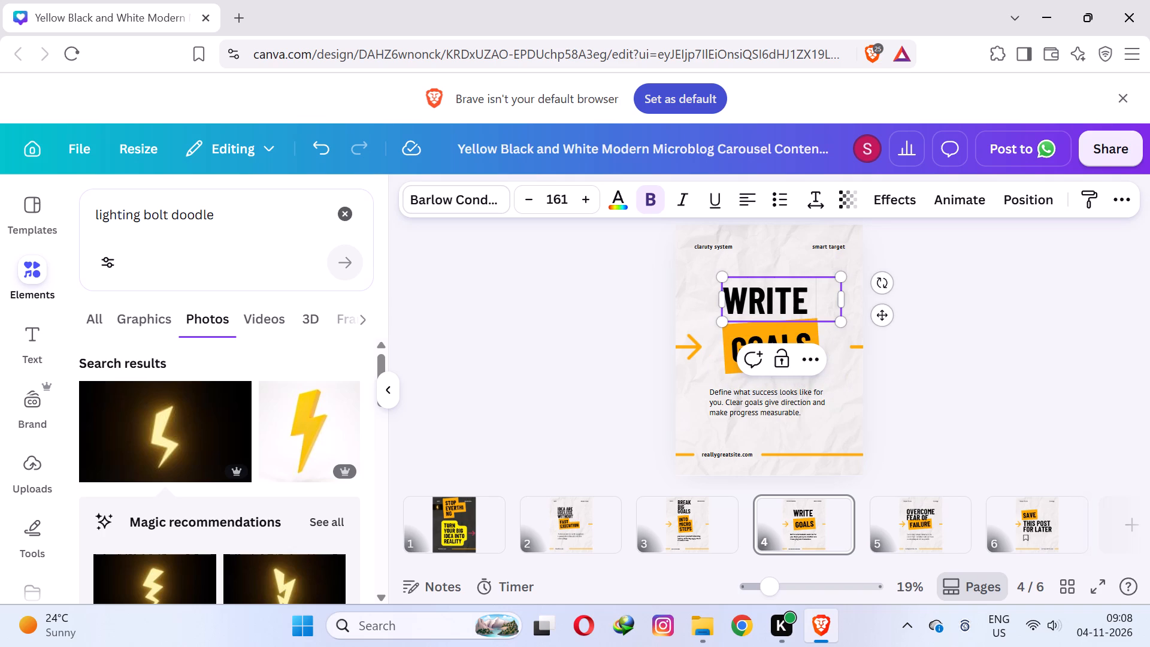
type("razor")
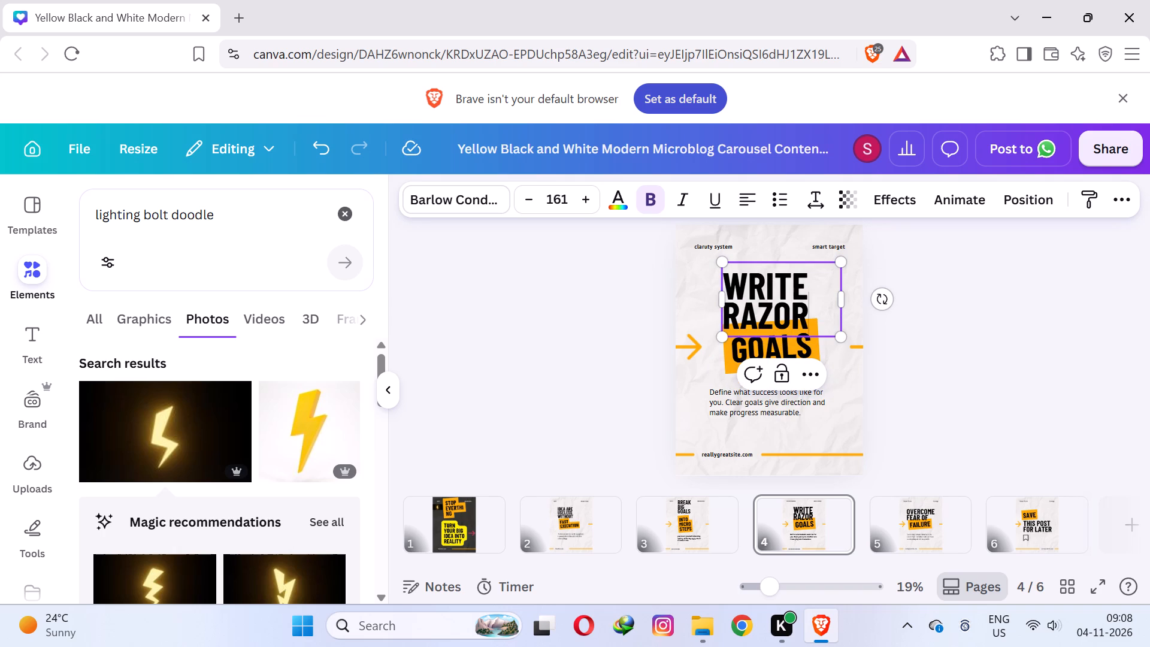
key("space")
type("sharo")
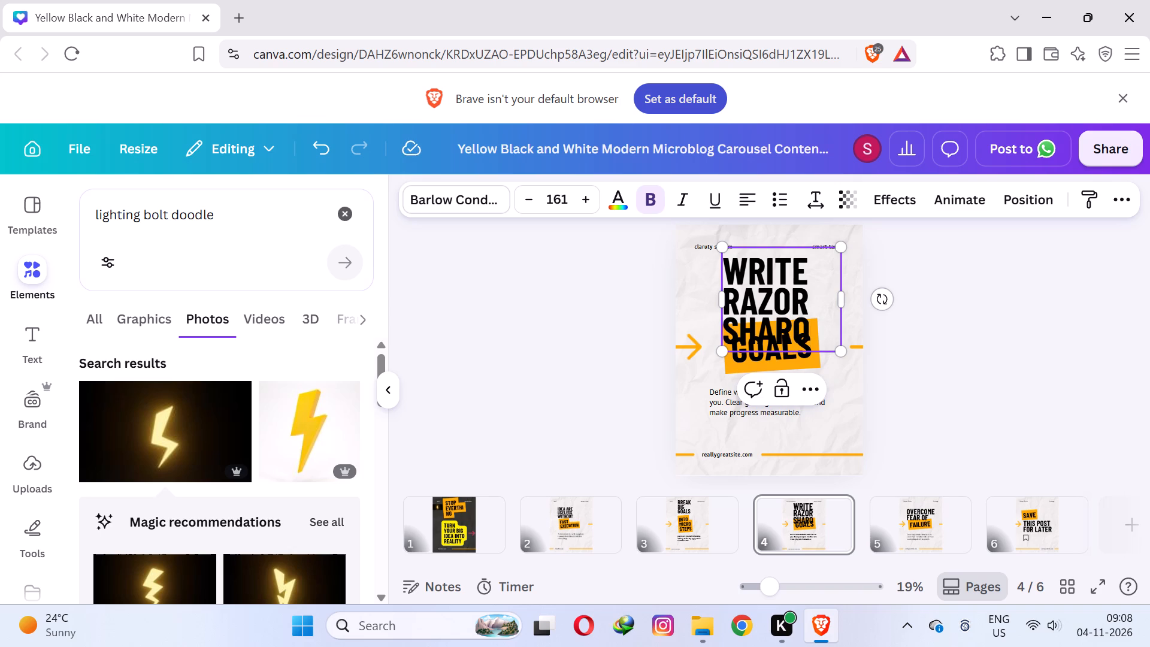
key("BackSpace")
key("p")
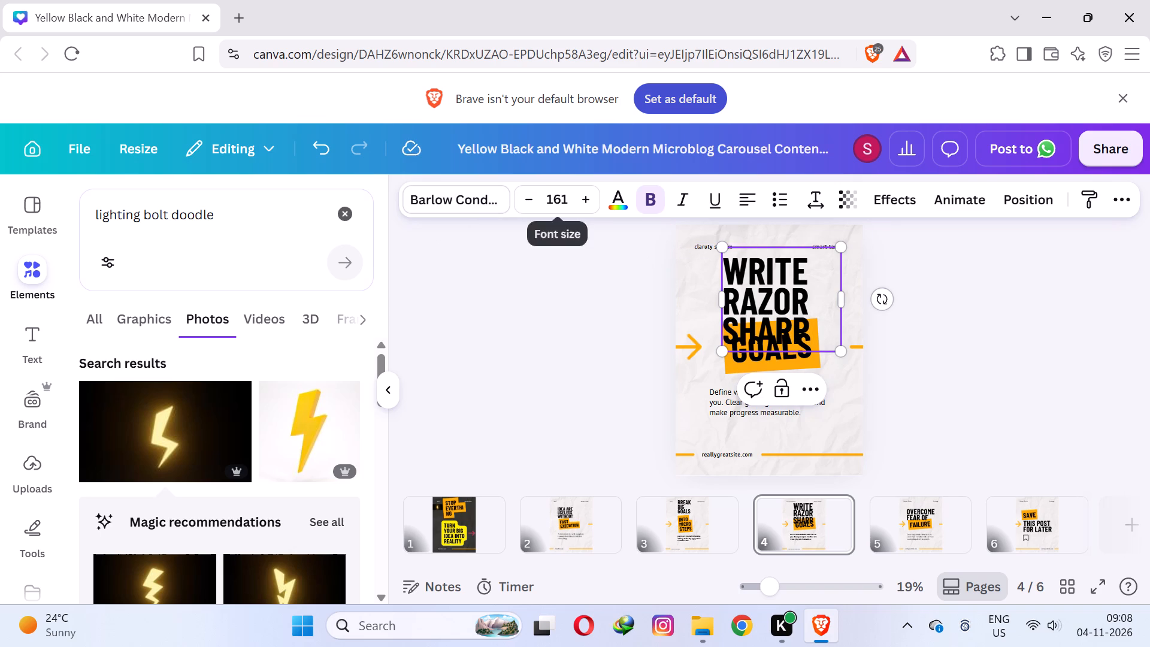
Set the font size of the "Write razor sharp" heading to 100.
left_click_drag(564, 195, 549, 196)
type("100")
key("Return")
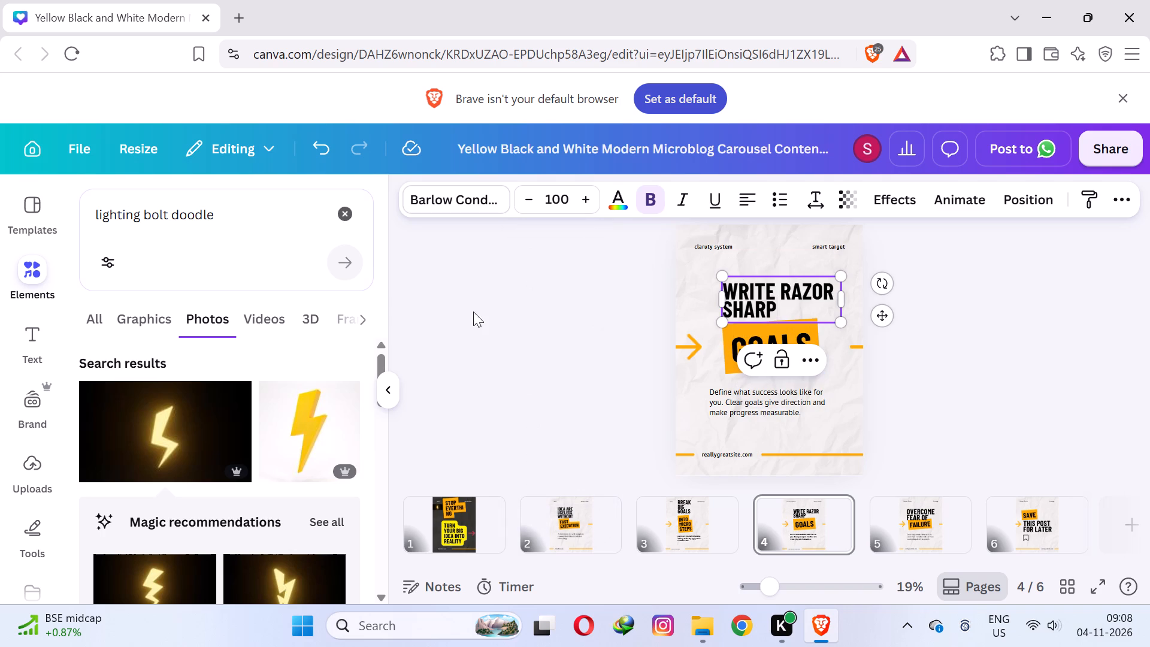
left_click(470, 341)
Shift the "Write razor sharp" heading slightly left, keeping it just above the highlighted "Goals" text.
left_click_drag(768, 300, 741, 282)
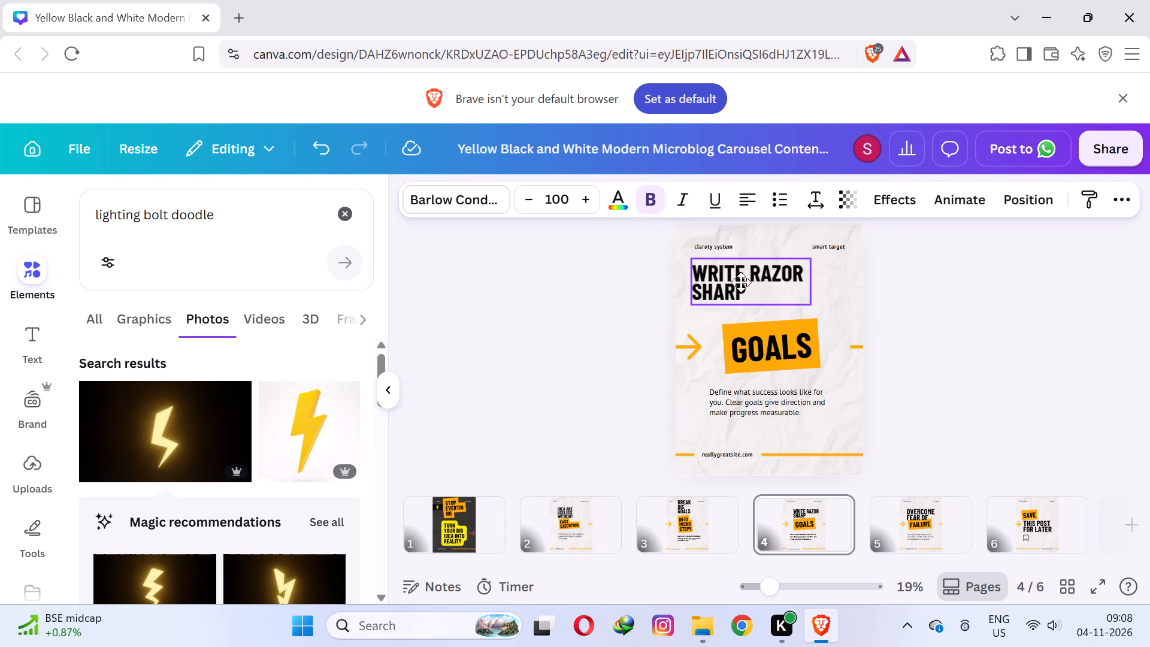
left_click_drag(741, 282, 749, 288)
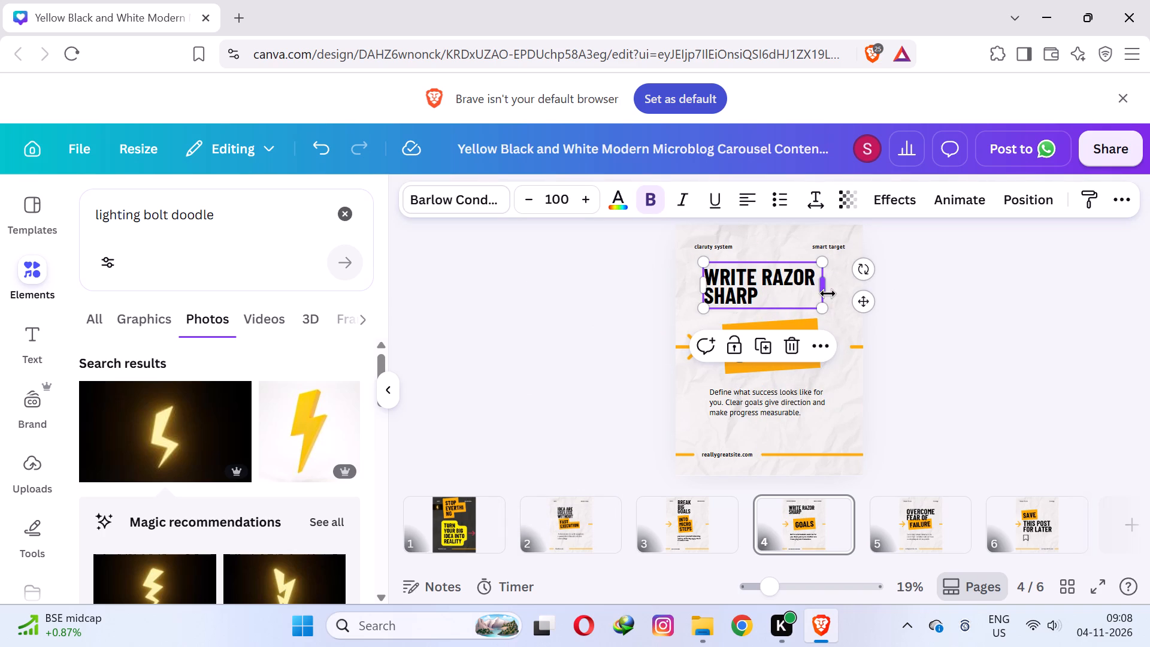
left_click(1019, 332)
left_click_drag(751, 281, 763, 289)
Center-align the text of the "Write razor sharp" heading.
left_click(744, 302)
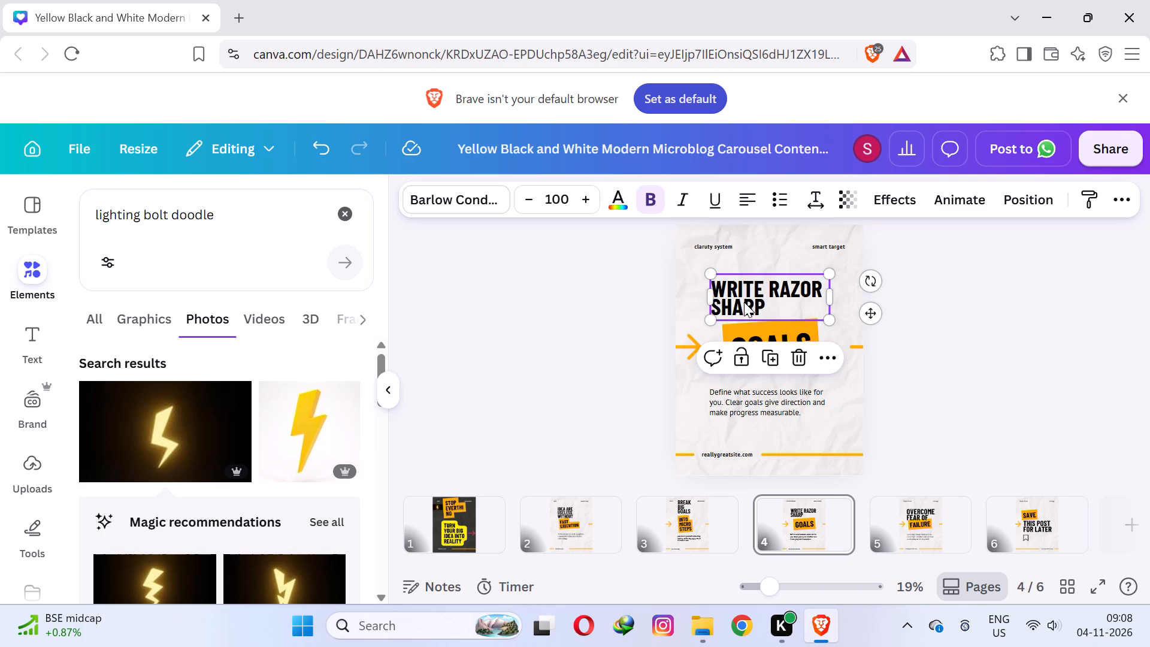
left_click(745, 198)
left_click(1070, 351)
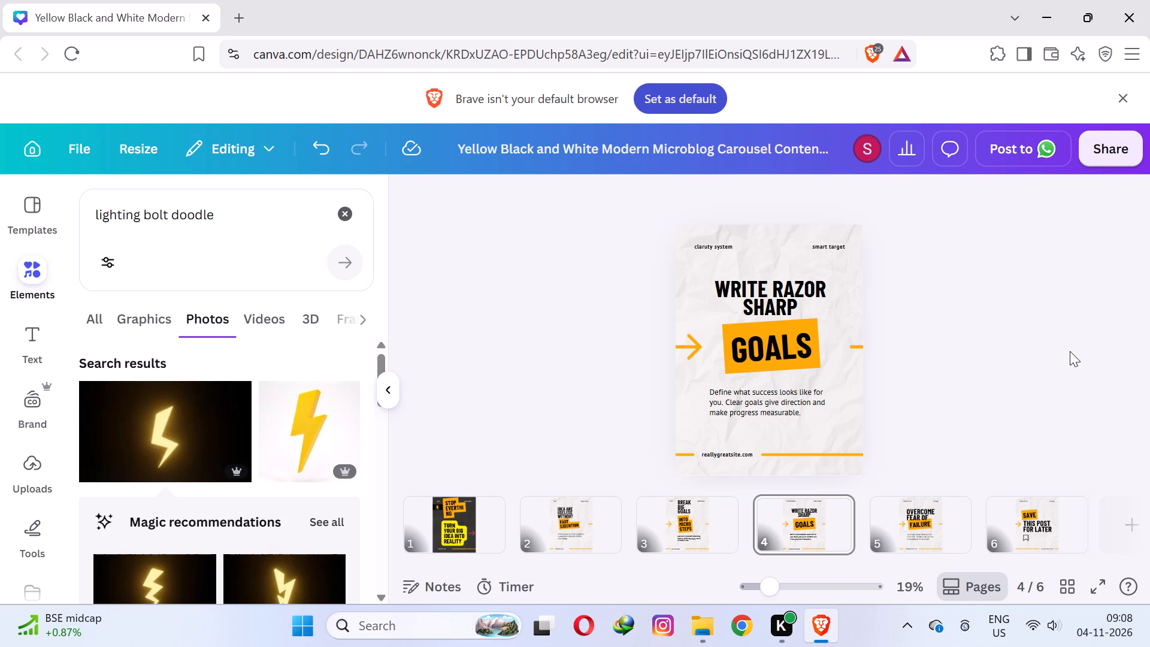
Replace the highlighted "Goals" text on page 4 with "dead lines".
triple_click(747, 352)
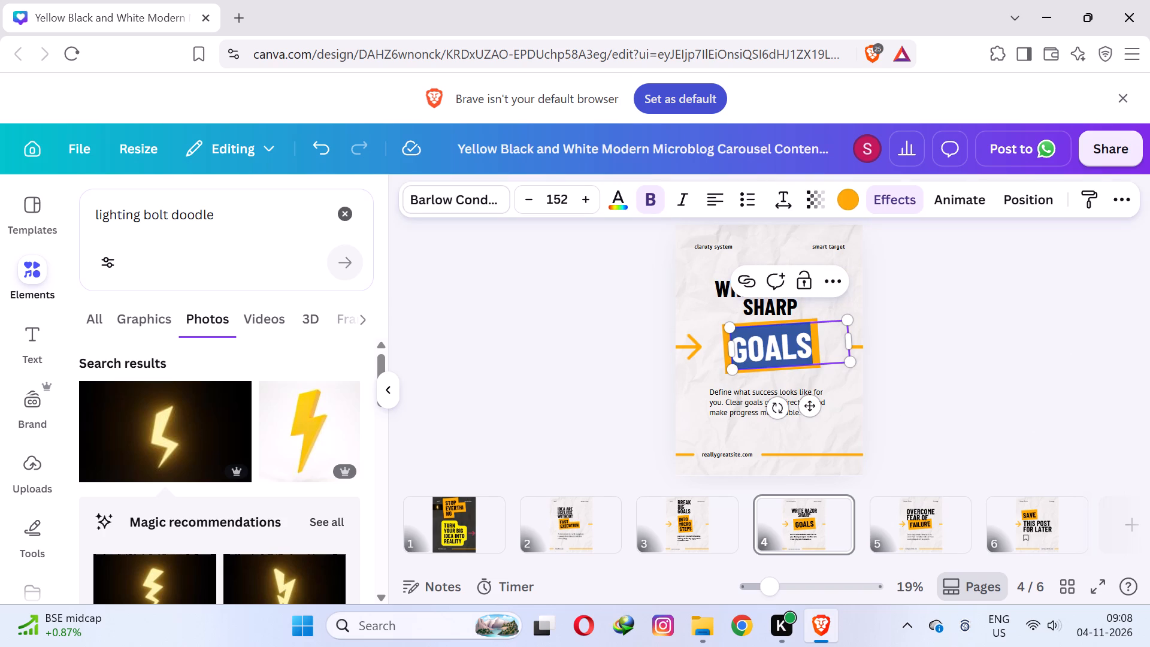
type("dea")
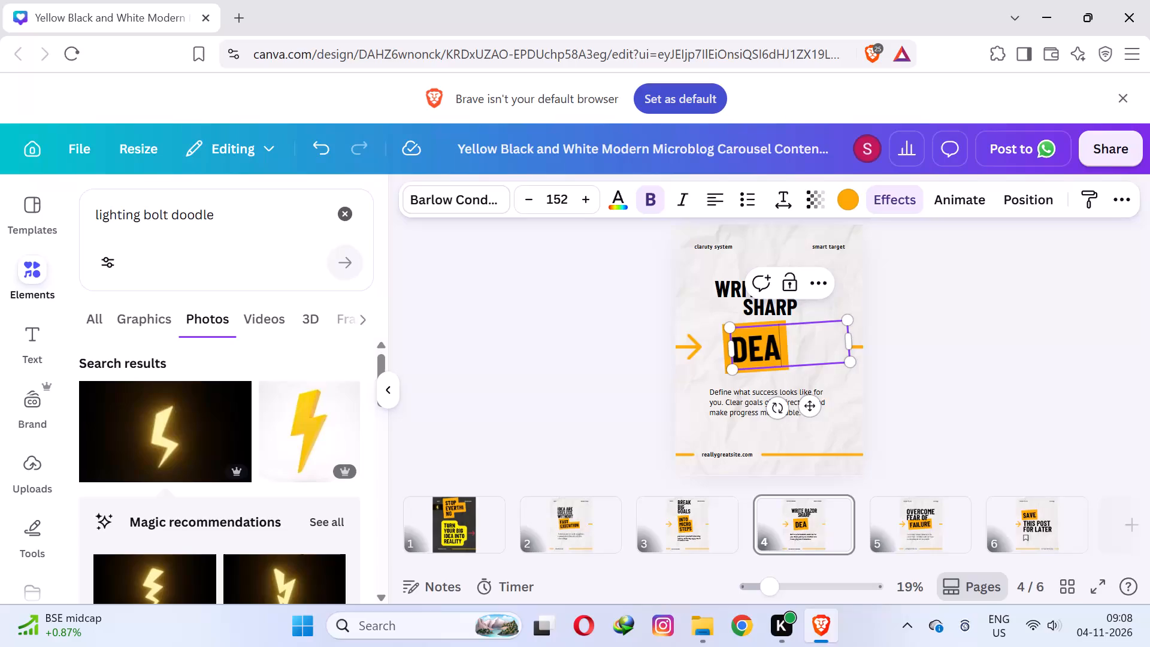
type("d lines")
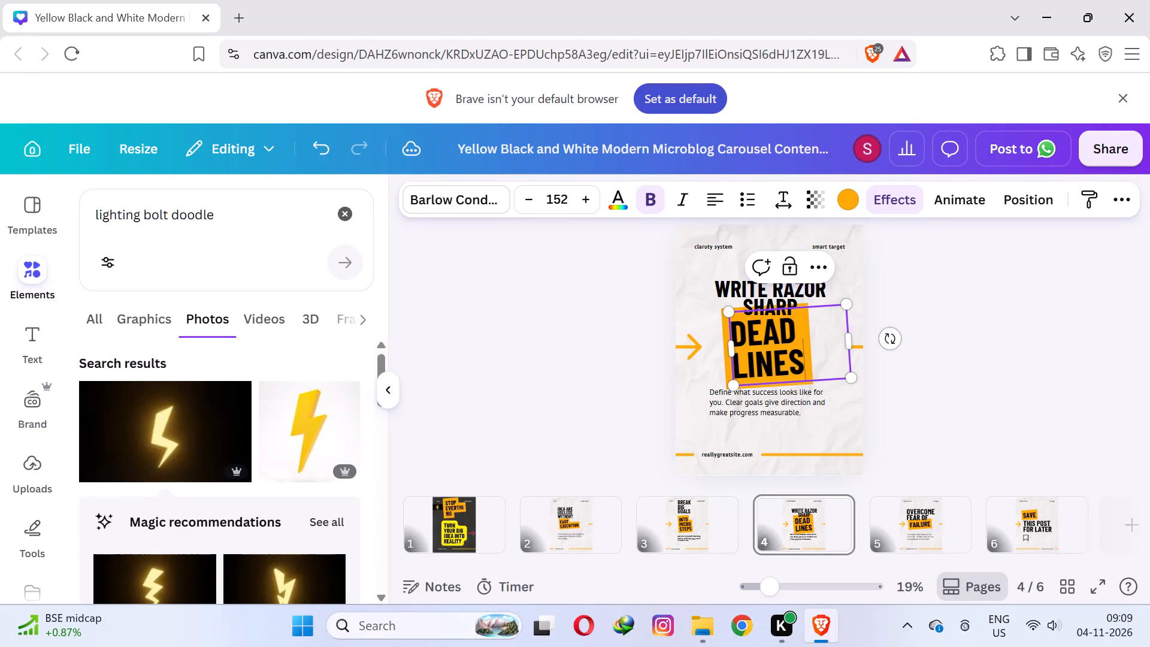
left_click(1001, 349)
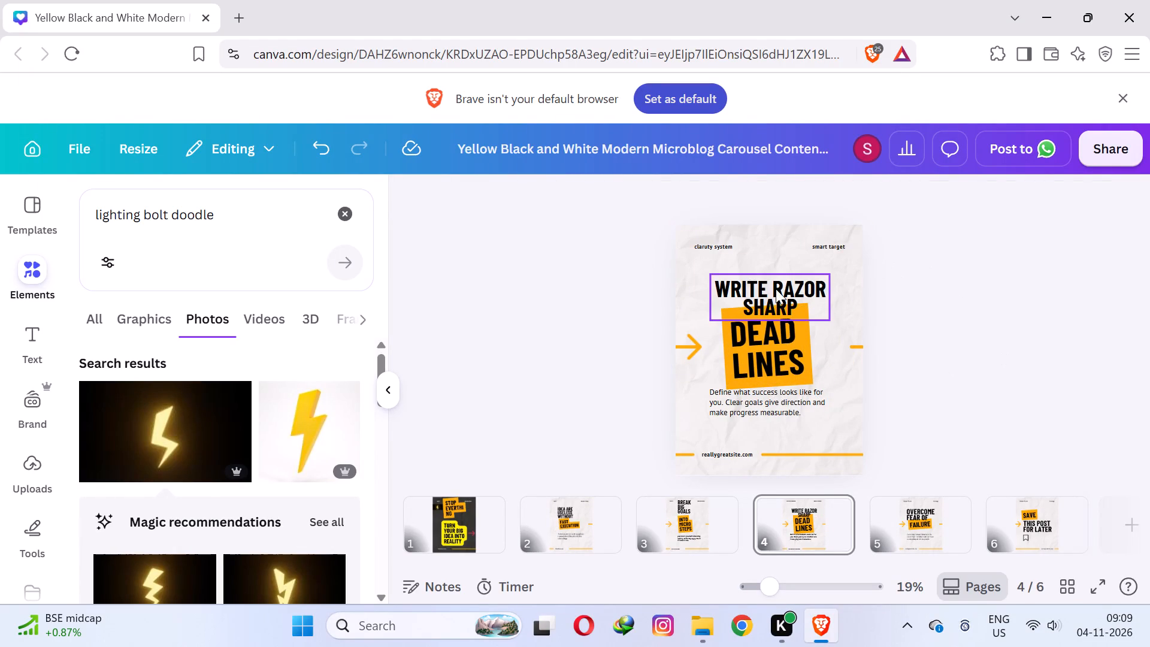
Move the "Write razor sharp" heading slightly up and left, clear of the highlighted "Dead lines" text.
left_click_drag(773, 285, 764, 273)
left_click(987, 304)
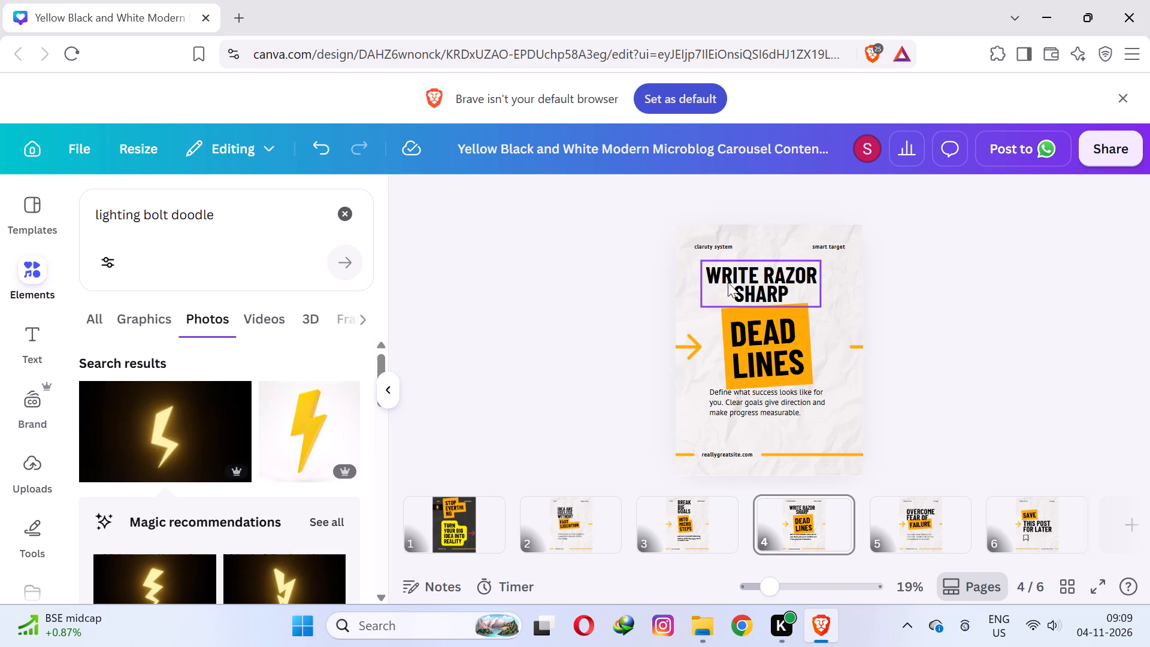
Replace the body text on page 4 with 'vague wishes likee" i want never work'.
left_click(757, 335)
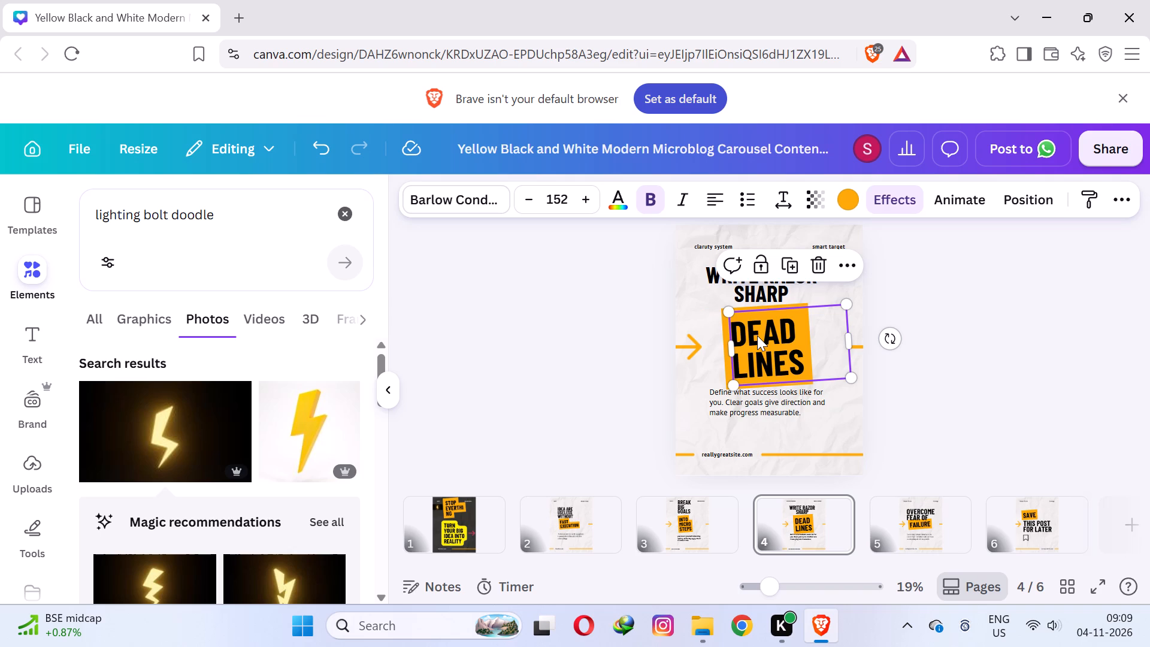
double_click(755, 392)
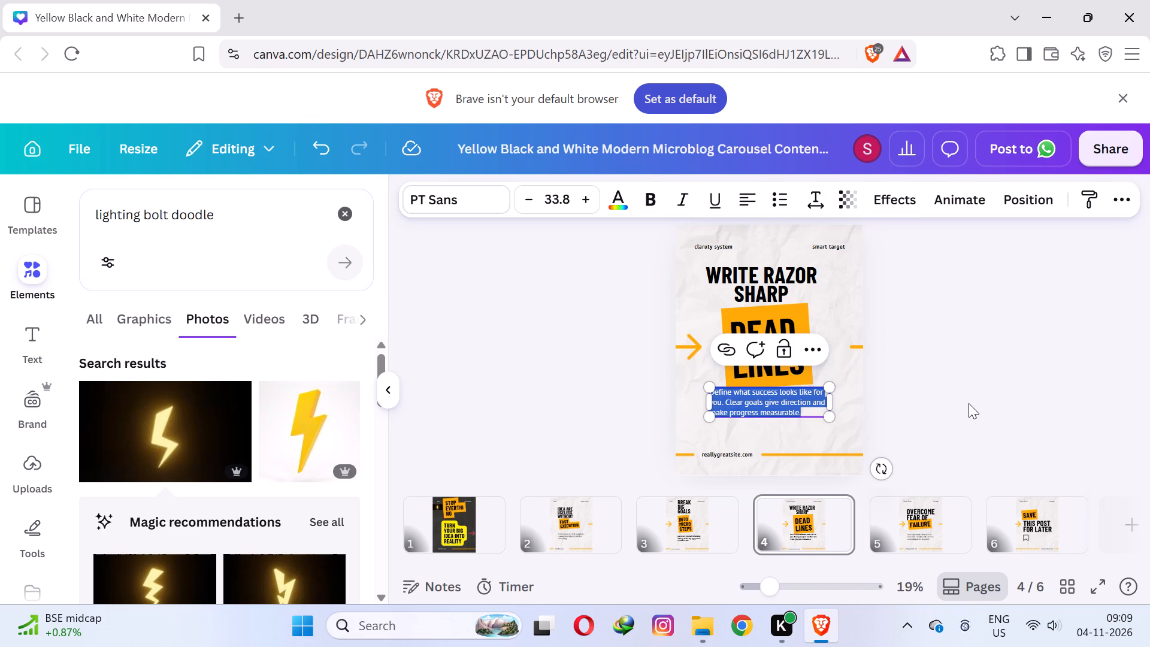
key("a")
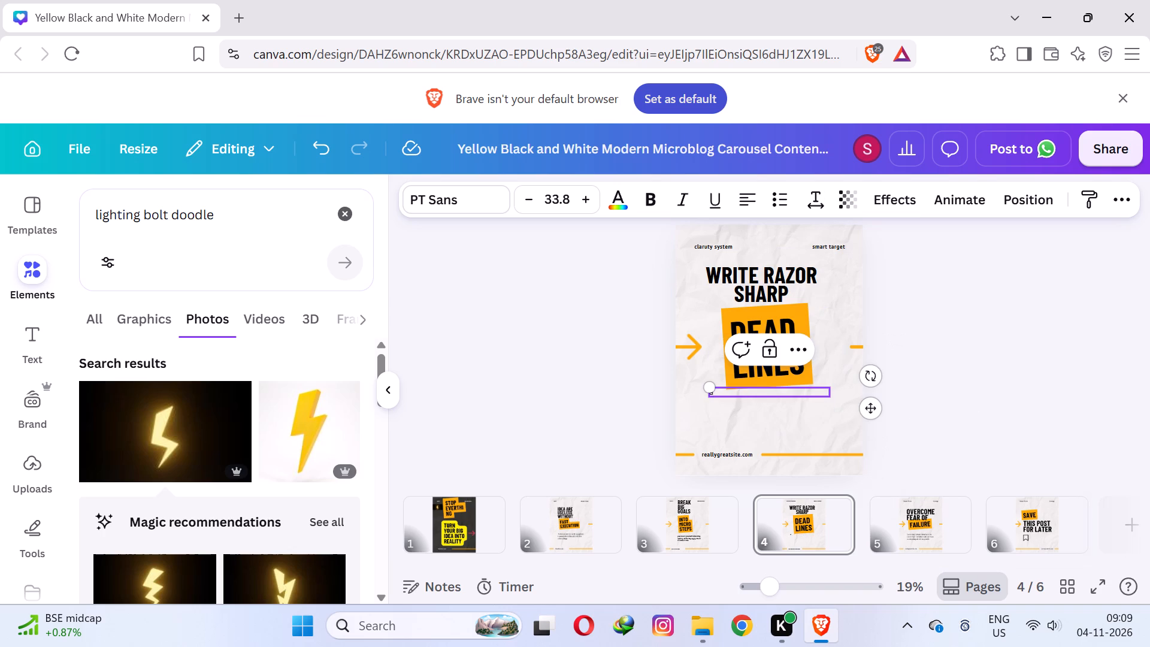
key("BackSpace")
key("n")
key("BackSpace")
type("vague")
key("space")
key("w")
type("ishes lik")
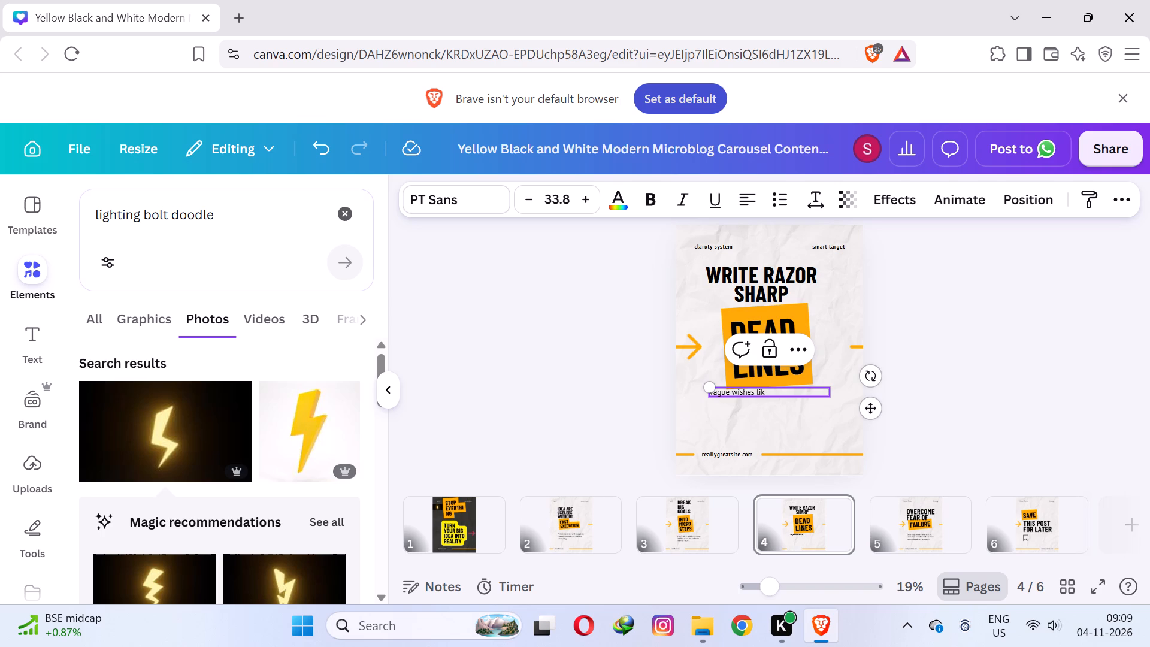
key("e")
key("e")
type("\"")
key("space")
type("i want")
key("space")
type("never wor")
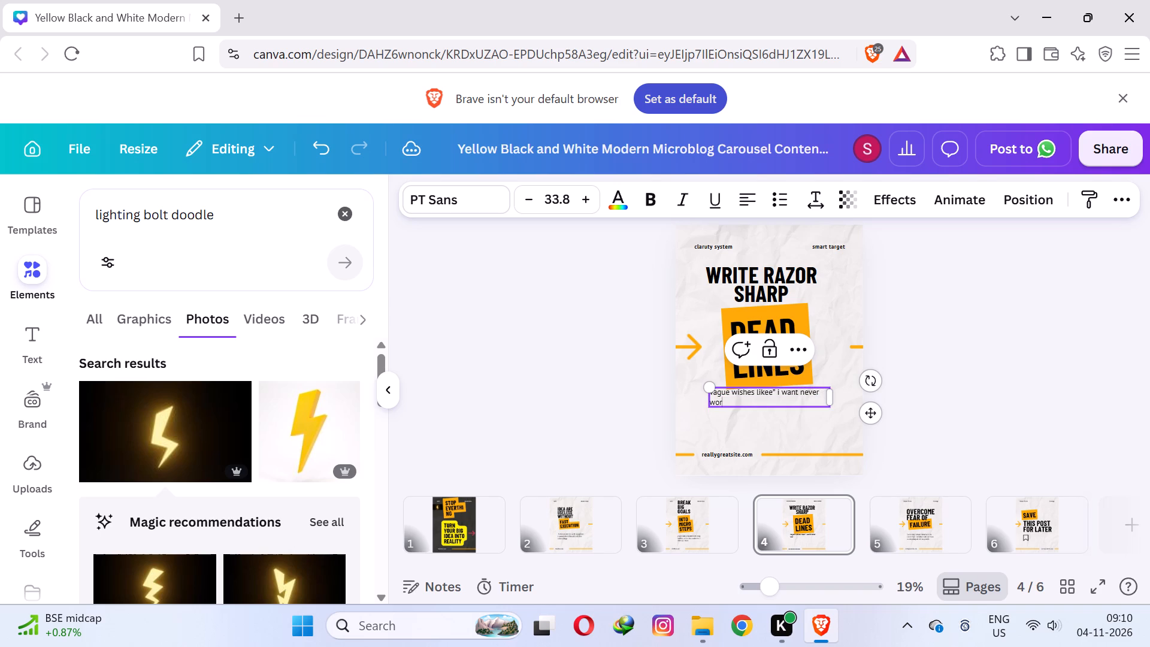
key("k")
Correct 'likee"' to 'like "' in the page 4 body text.
left_click(770, 390)
key("BackSpace")
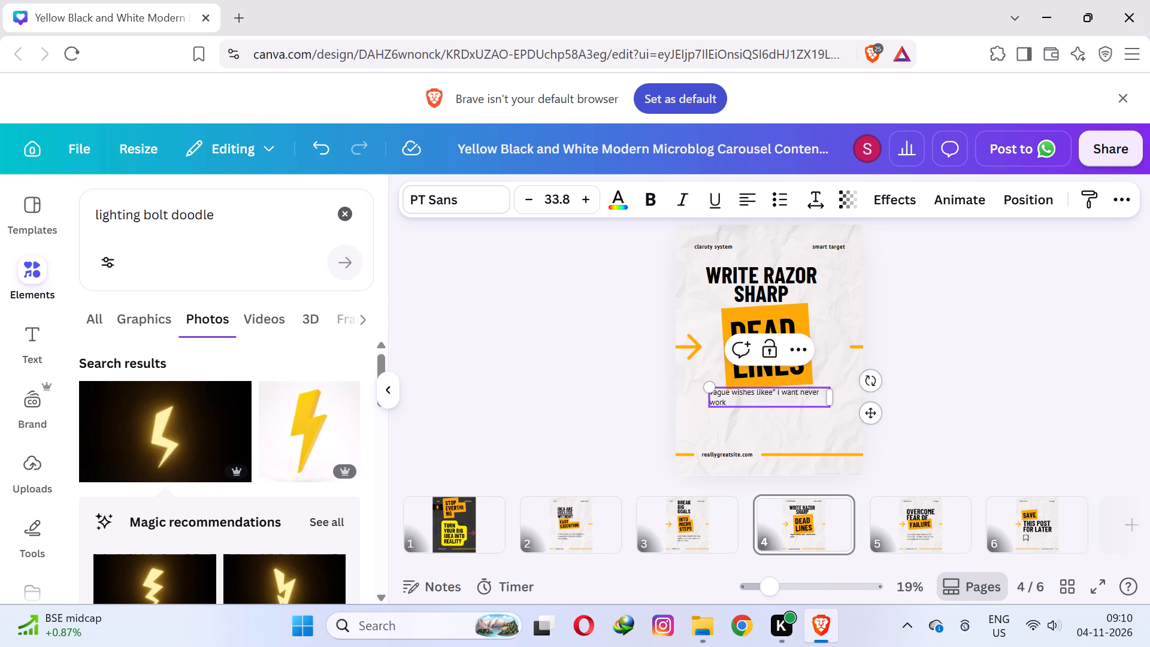
key("Right")
key("space")
Append "because you are replce weak wishes." after "work" in the page 4 body text.
left_click(736, 403)
key("space")
type("because you are replce")
key("space")
type("weak wishes")
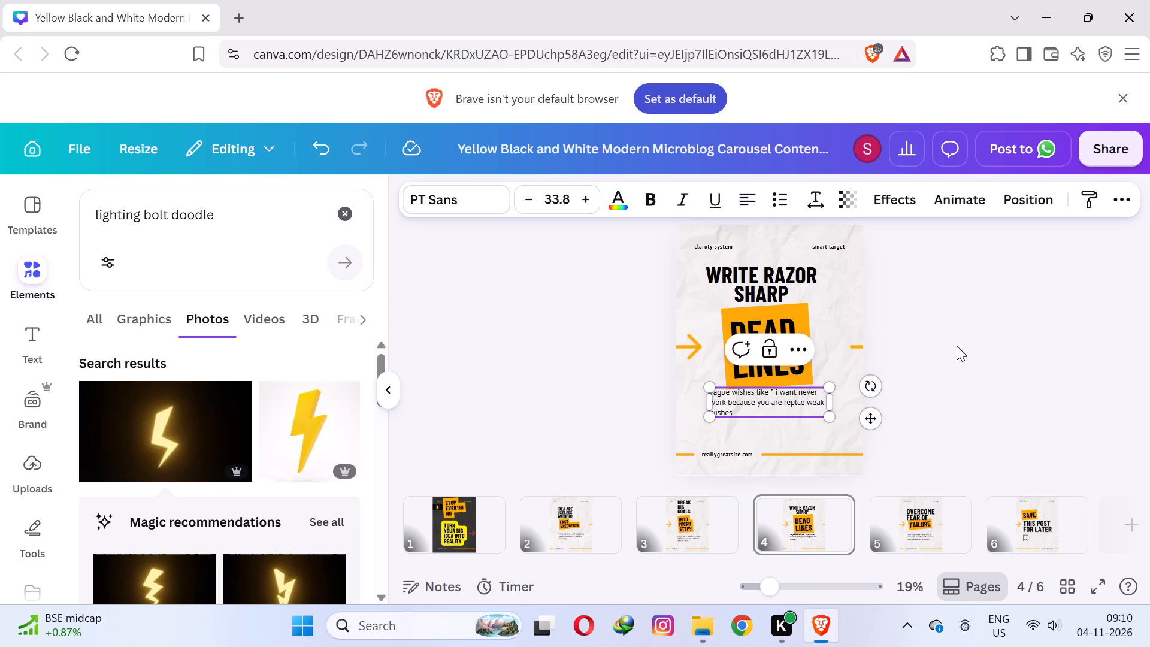
key("period")
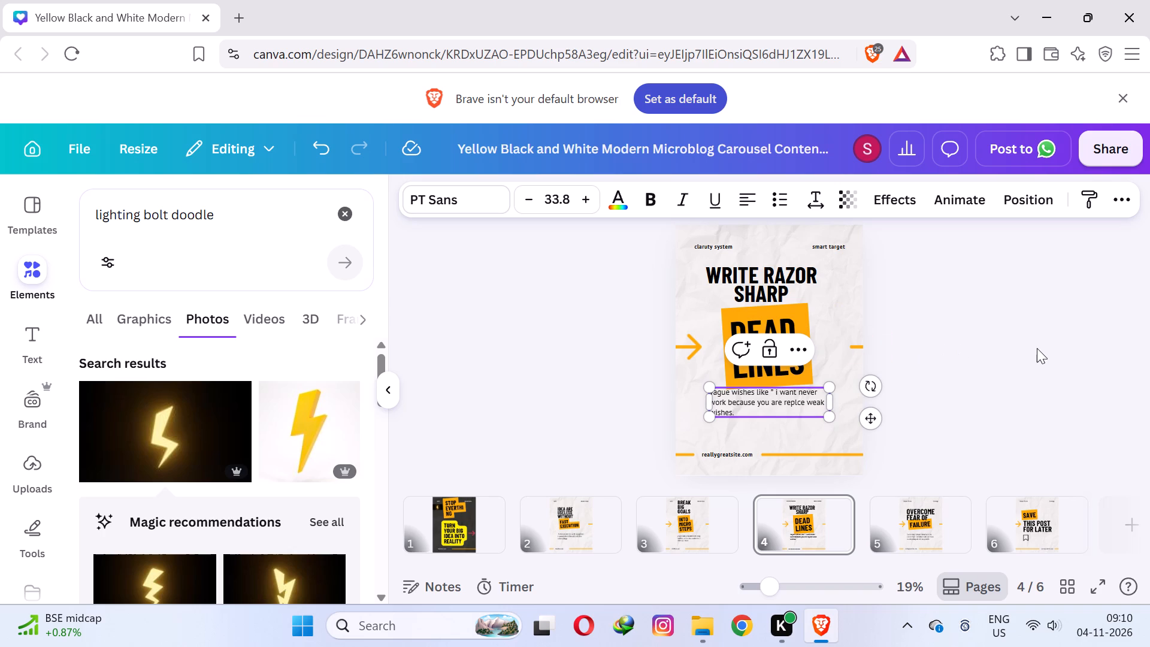
left_click(1037, 348)
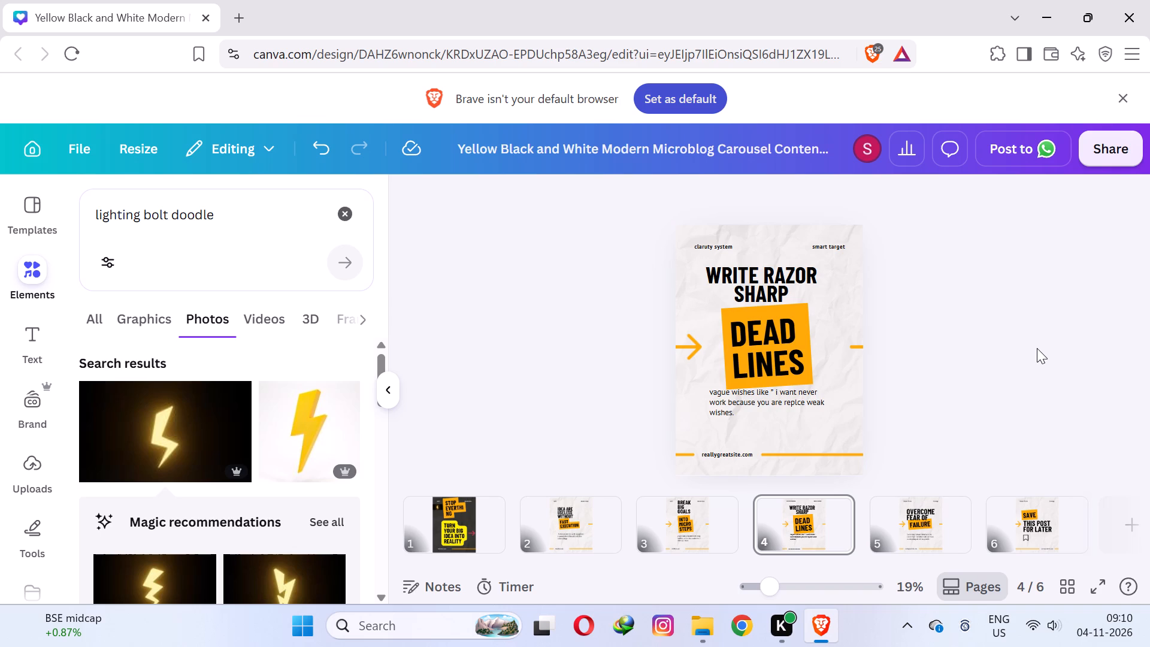
left_click(1031, 349)
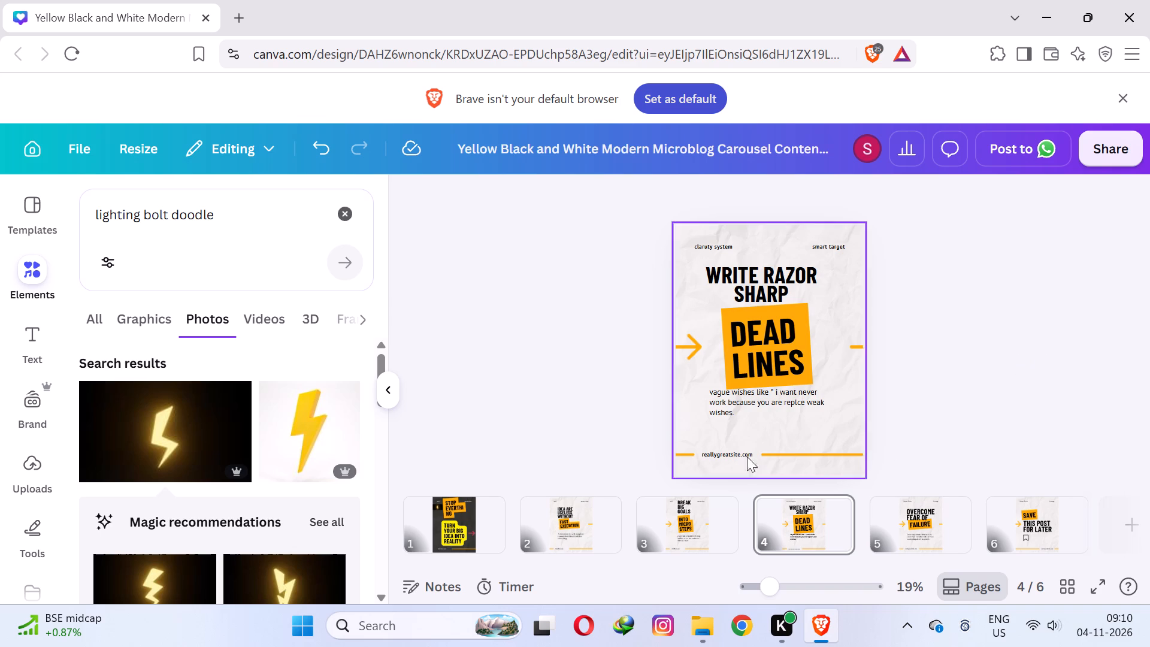
Move the body text slightly down and right, clear of the highlighted "Dead lines" block.
left_click_drag(727, 410, 737, 419)
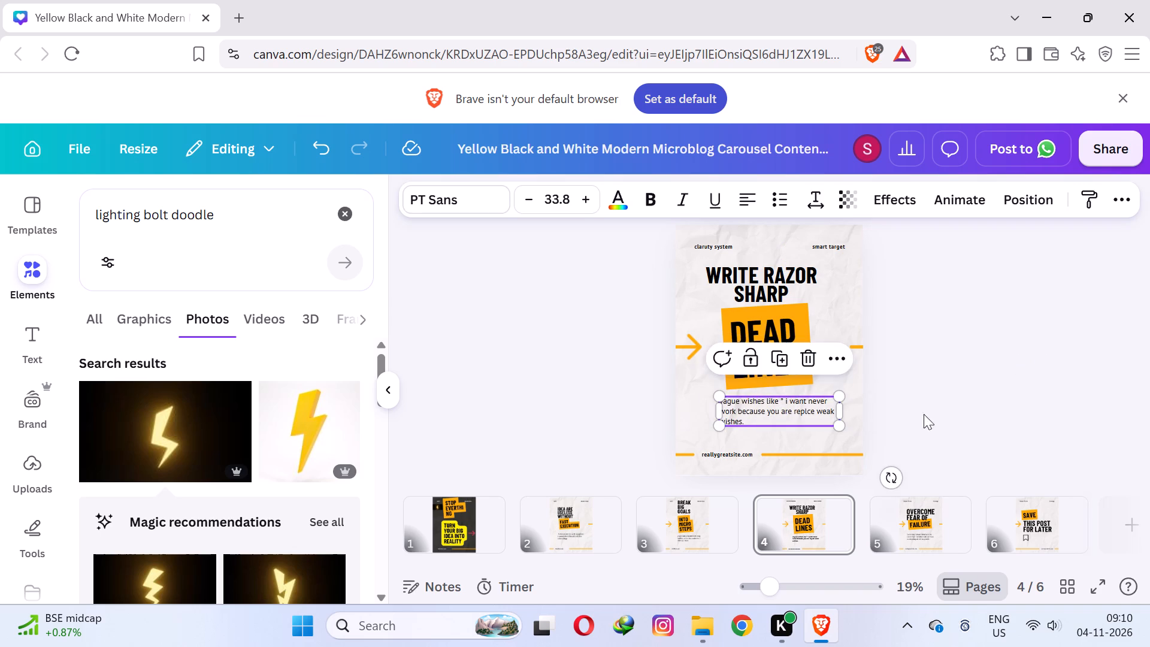
left_click(1048, 378)
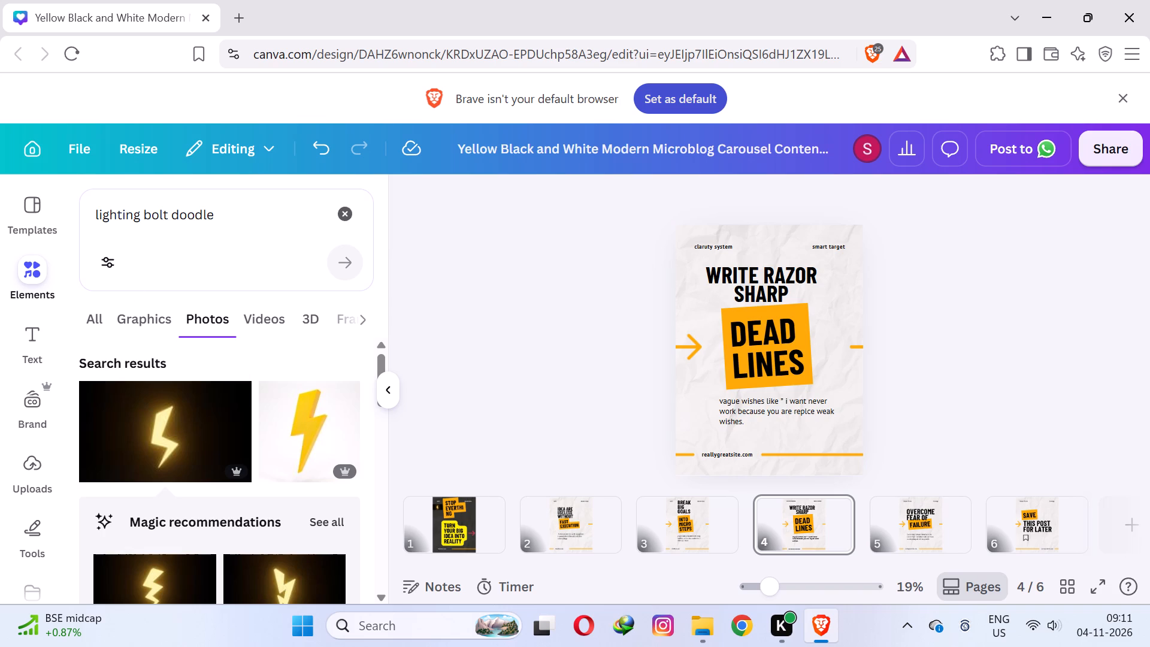
Search the graphics for "target arrow icon" and add the red target with the blue-tipped arrow to page 4.
left_click_drag(240, 216, 221, 216)
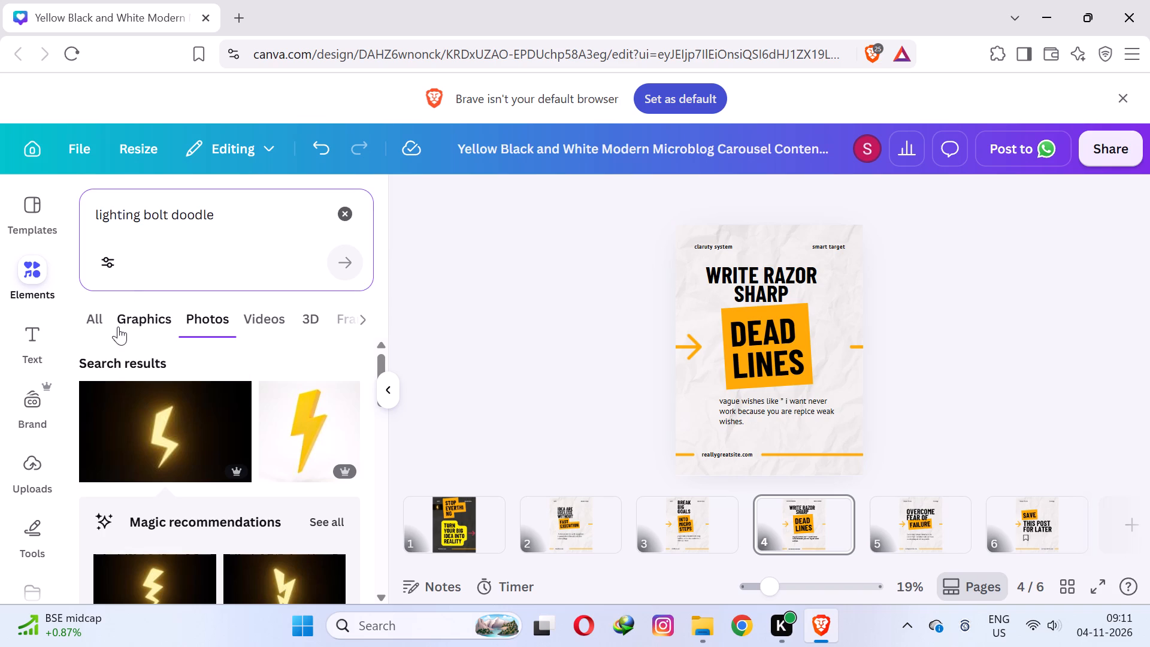
left_click(118, 326)
left_click_drag(250, 215, 0, 191)
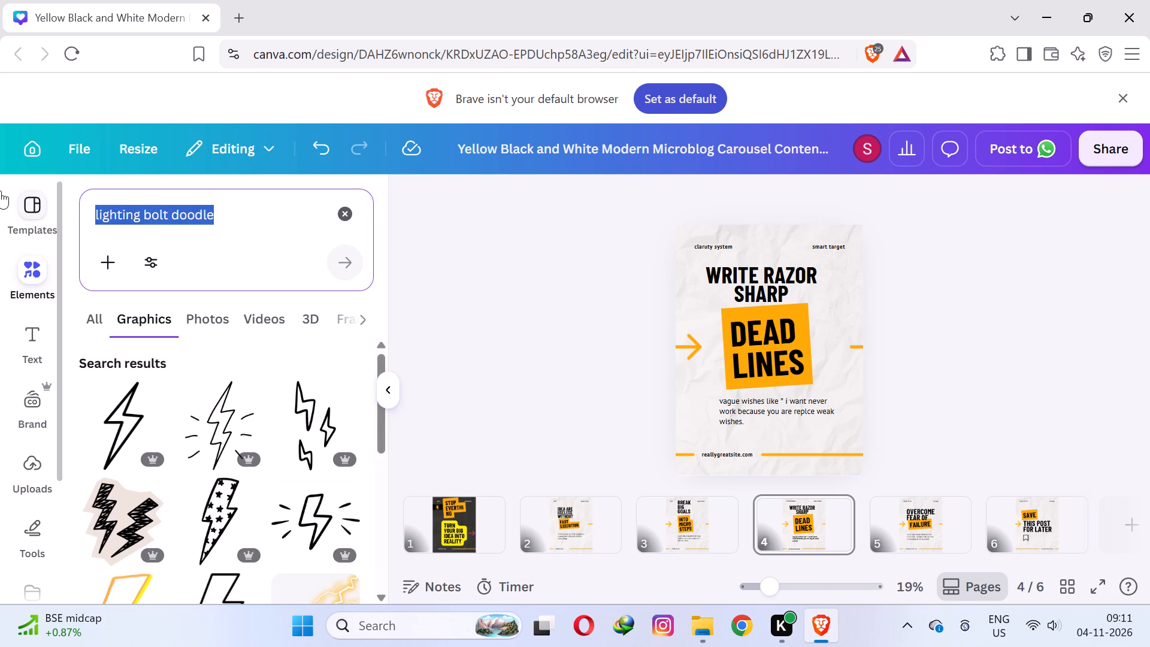
type("target")
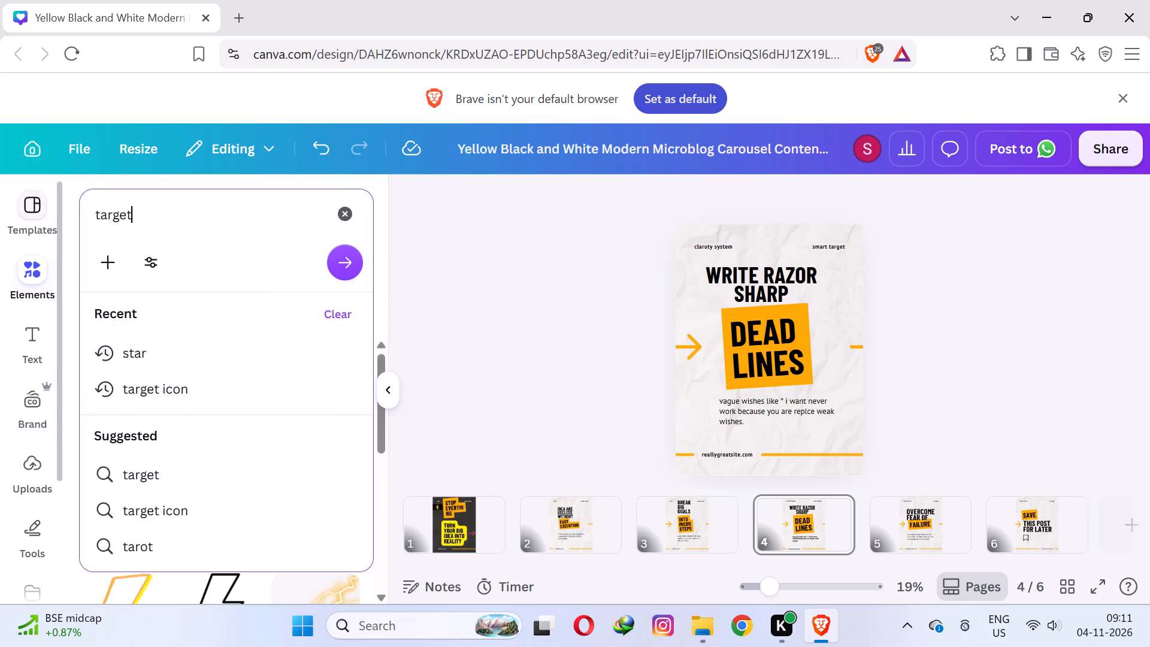
key("space")
type("arrow icon")
key("Return")
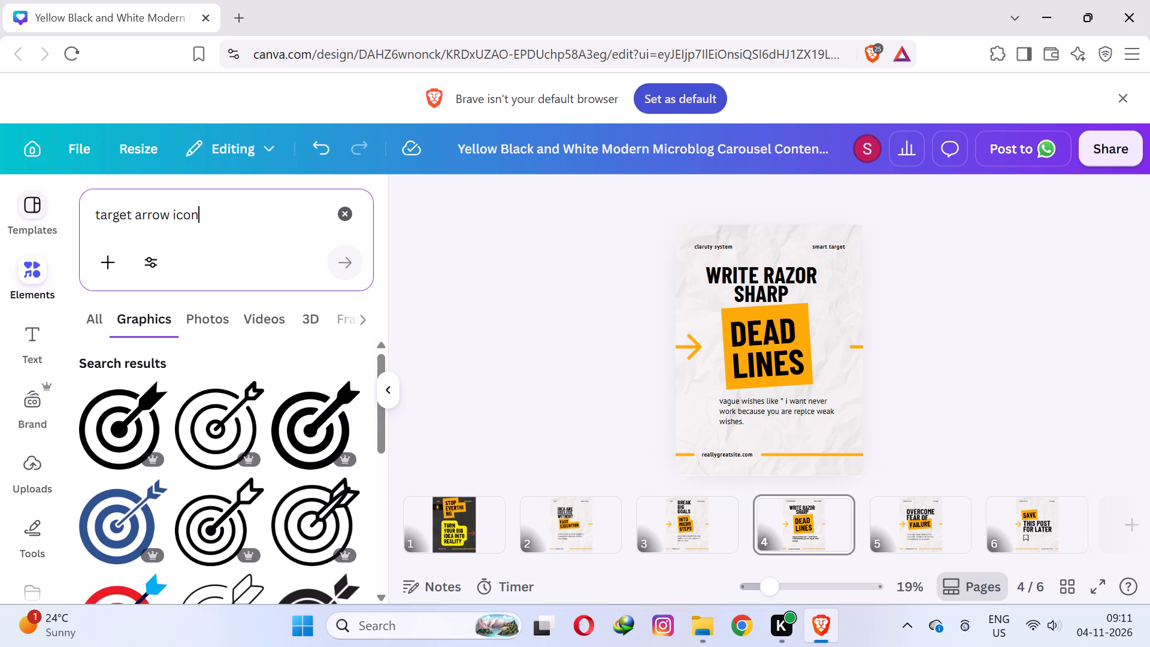
scroll(189, 406, "down", 2)
scroll(106, 446, "up", 1)
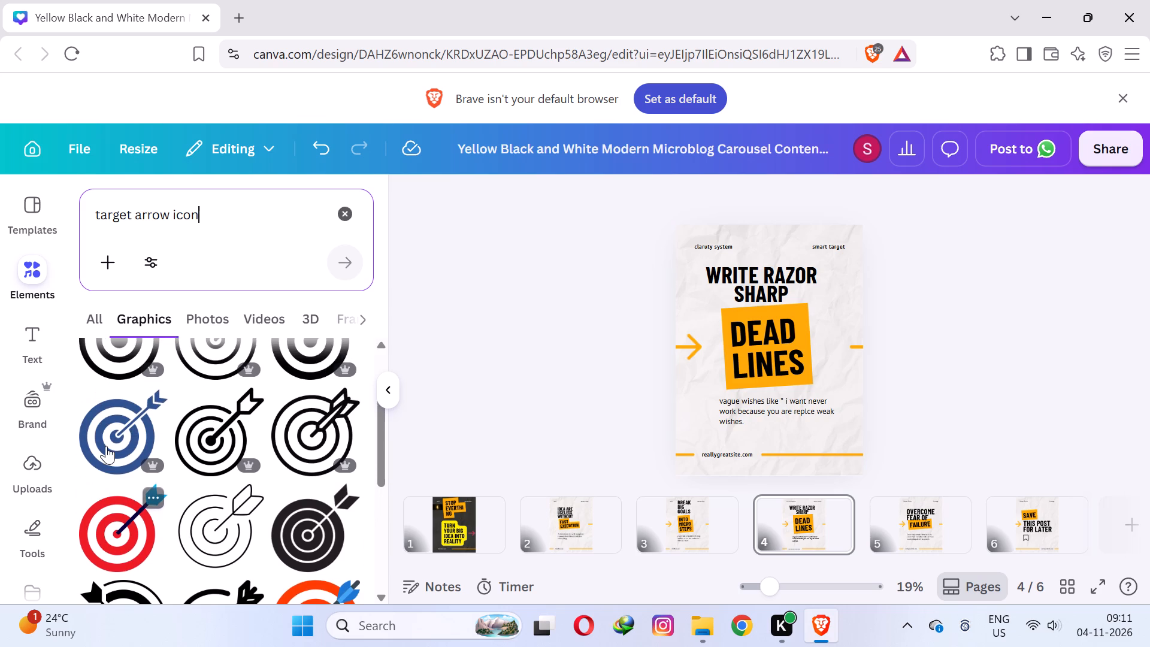
left_click(114, 538)
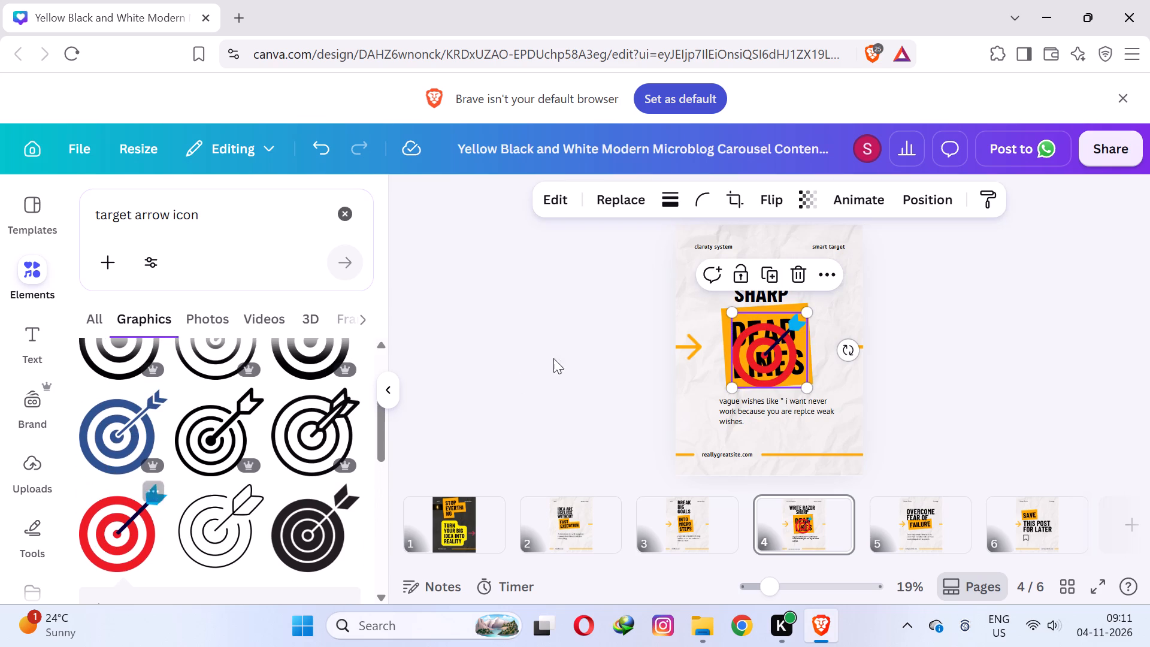
Shrink the target graphic to less than half its size and place it just left of the body text.
left_click_drag(731, 316, 771, 363)
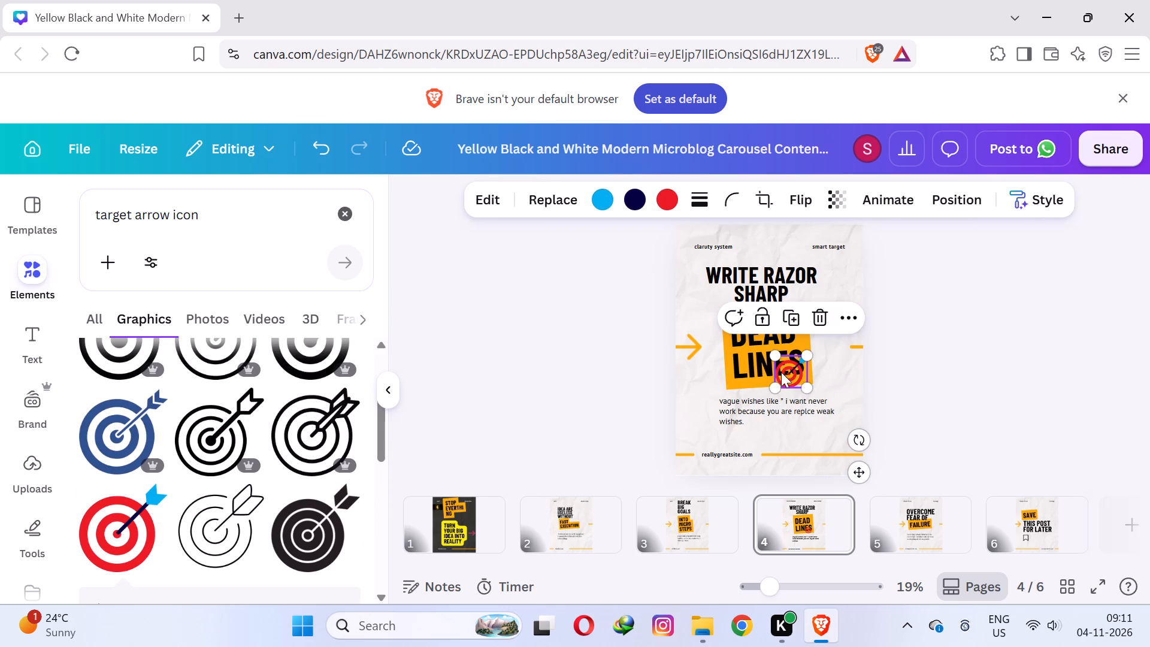
left_click_drag(792, 364, 698, 403)
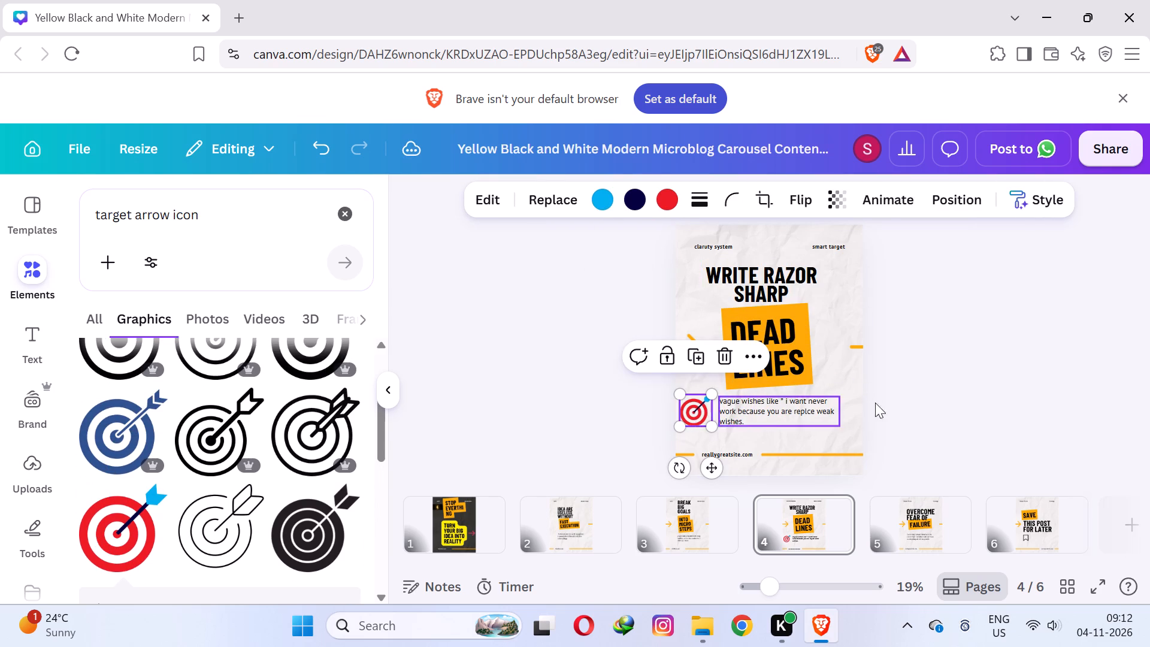
left_click(969, 386)
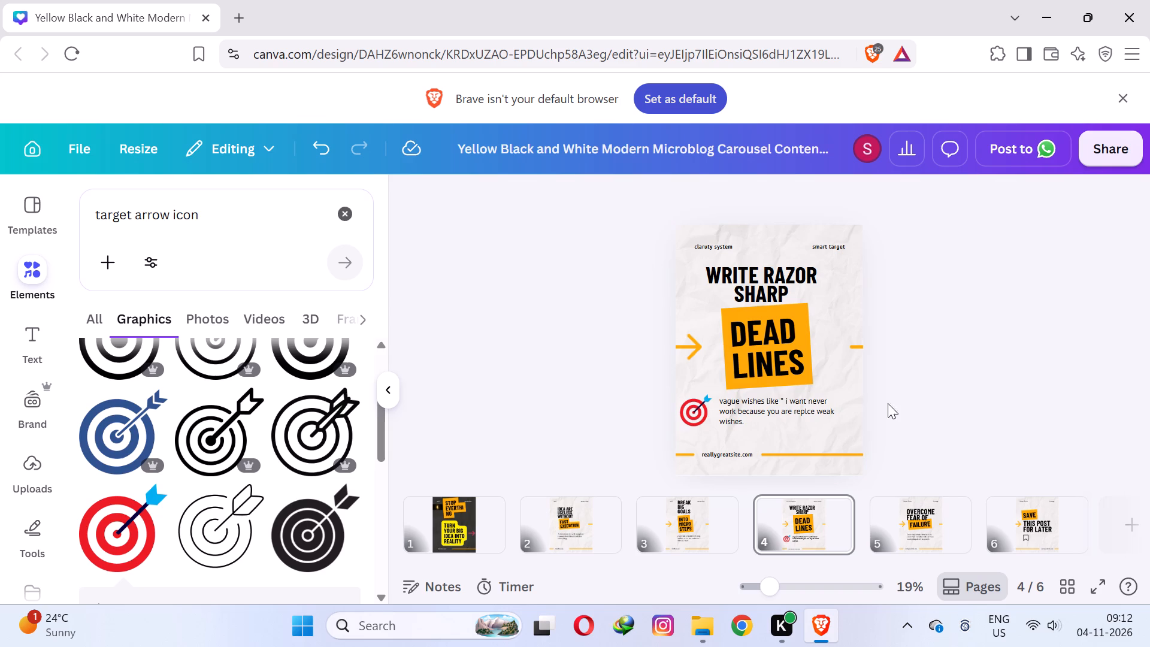
Move the target graphic up beside the right end of the "Write razor sharp" heading.
left_click_drag(687, 403, 831, 271)
left_click(995, 270)
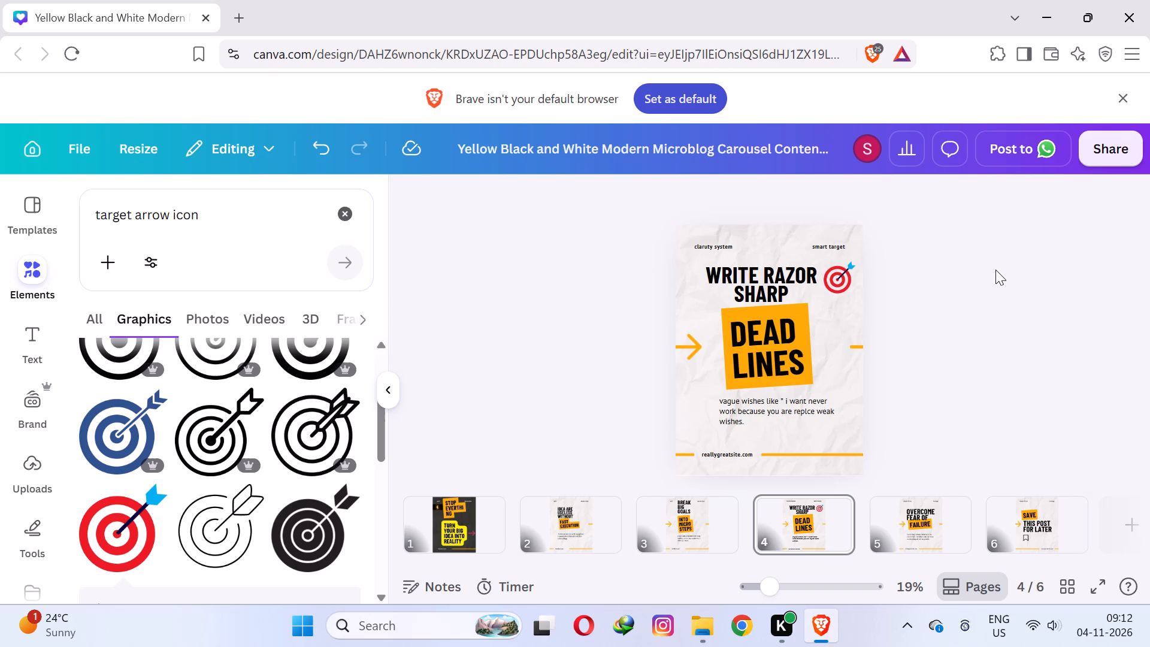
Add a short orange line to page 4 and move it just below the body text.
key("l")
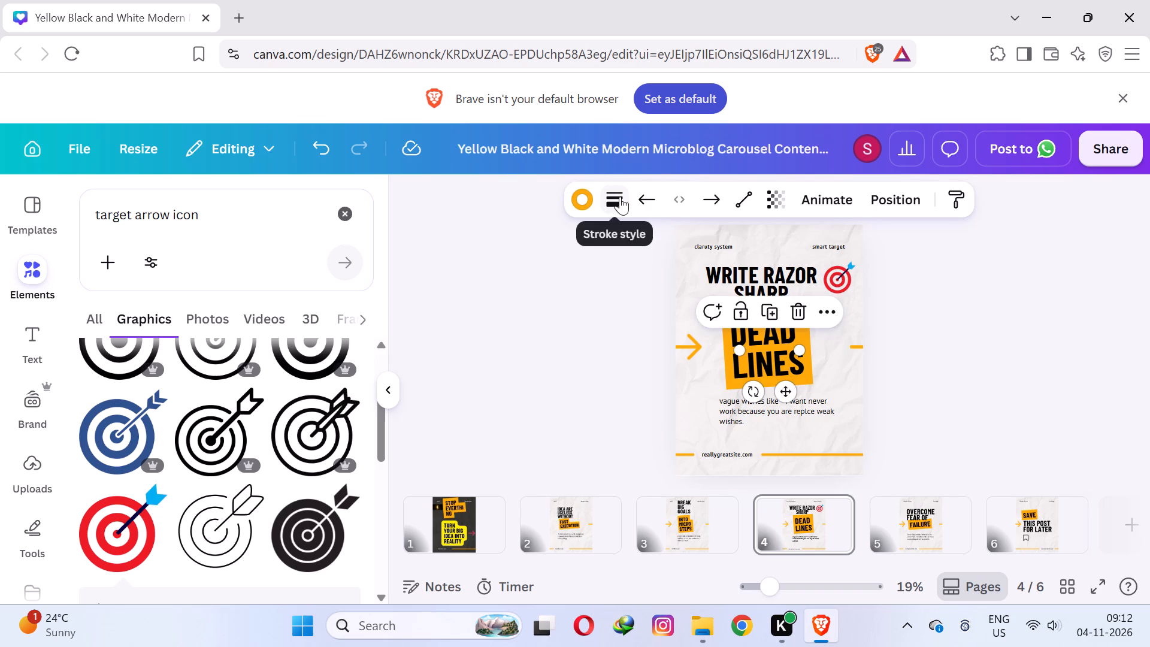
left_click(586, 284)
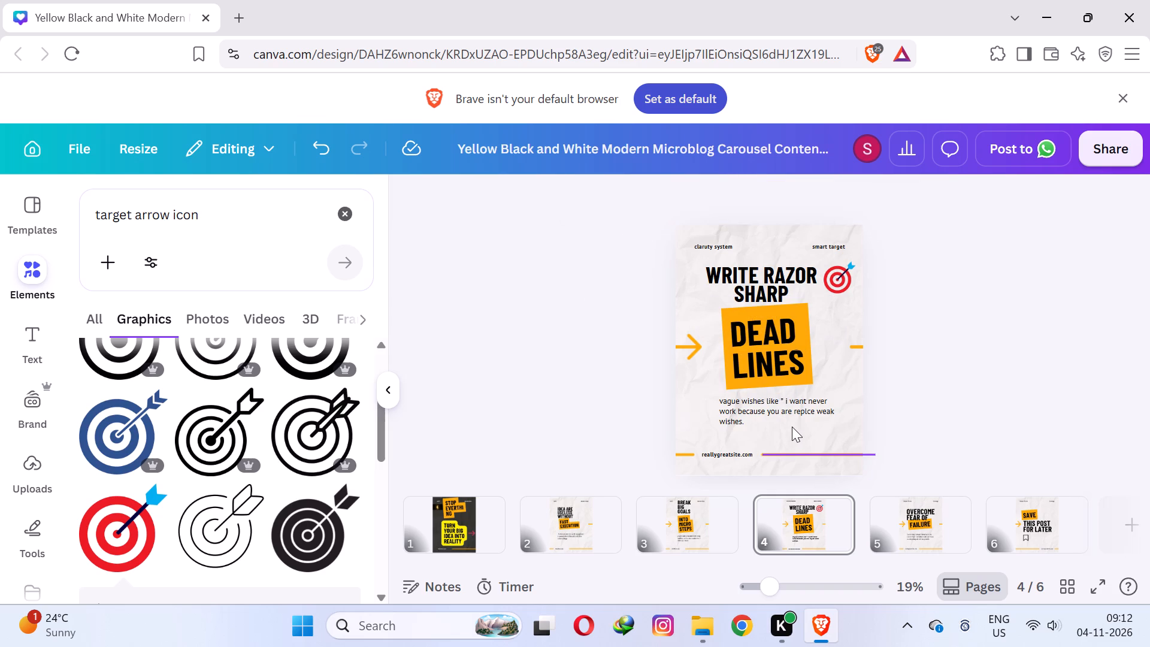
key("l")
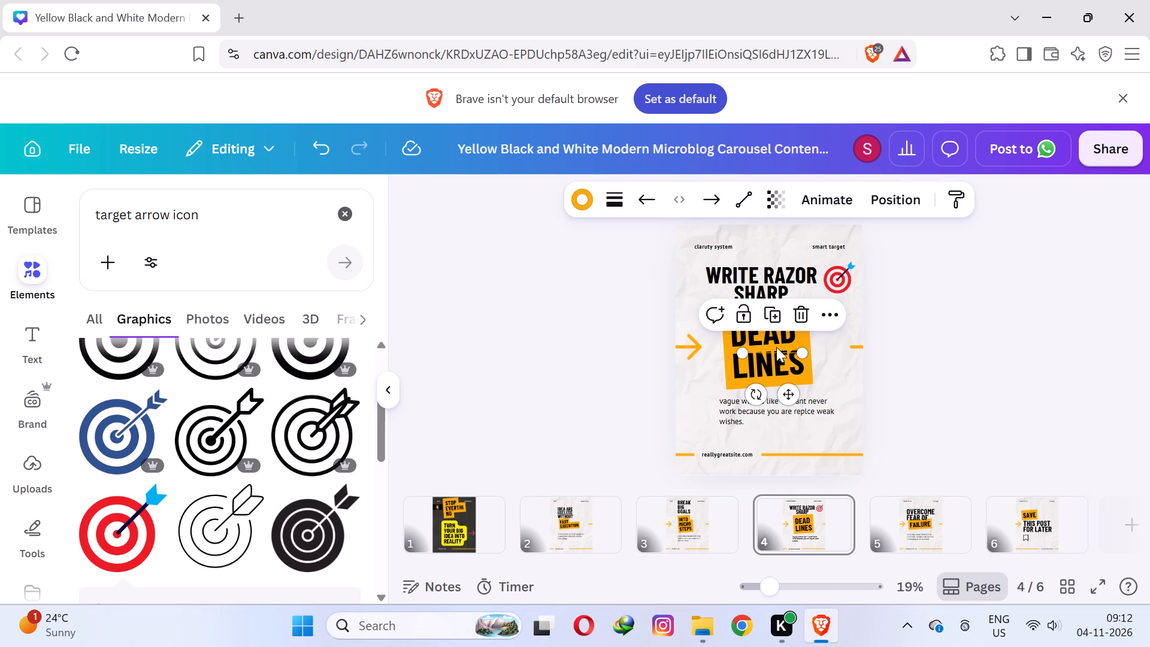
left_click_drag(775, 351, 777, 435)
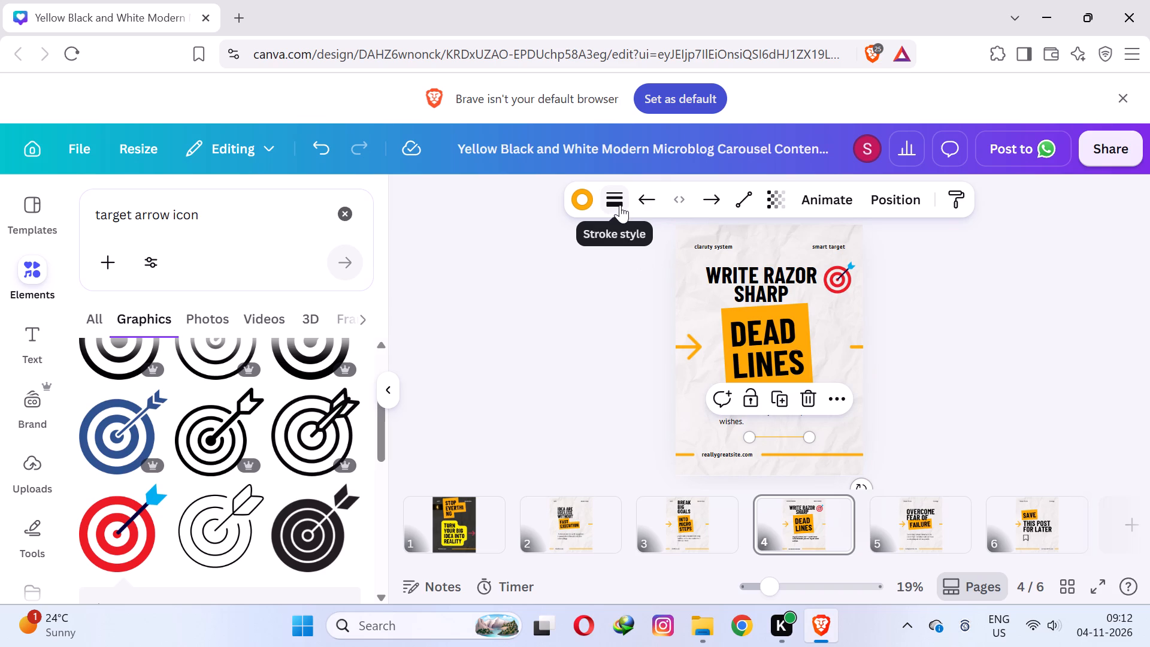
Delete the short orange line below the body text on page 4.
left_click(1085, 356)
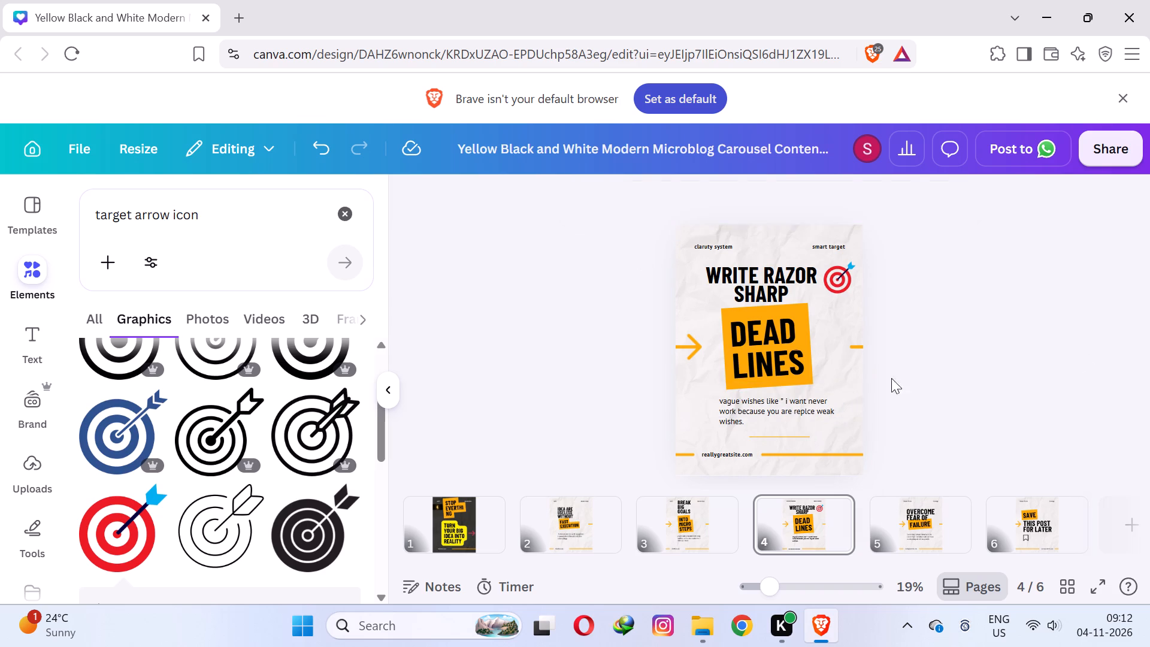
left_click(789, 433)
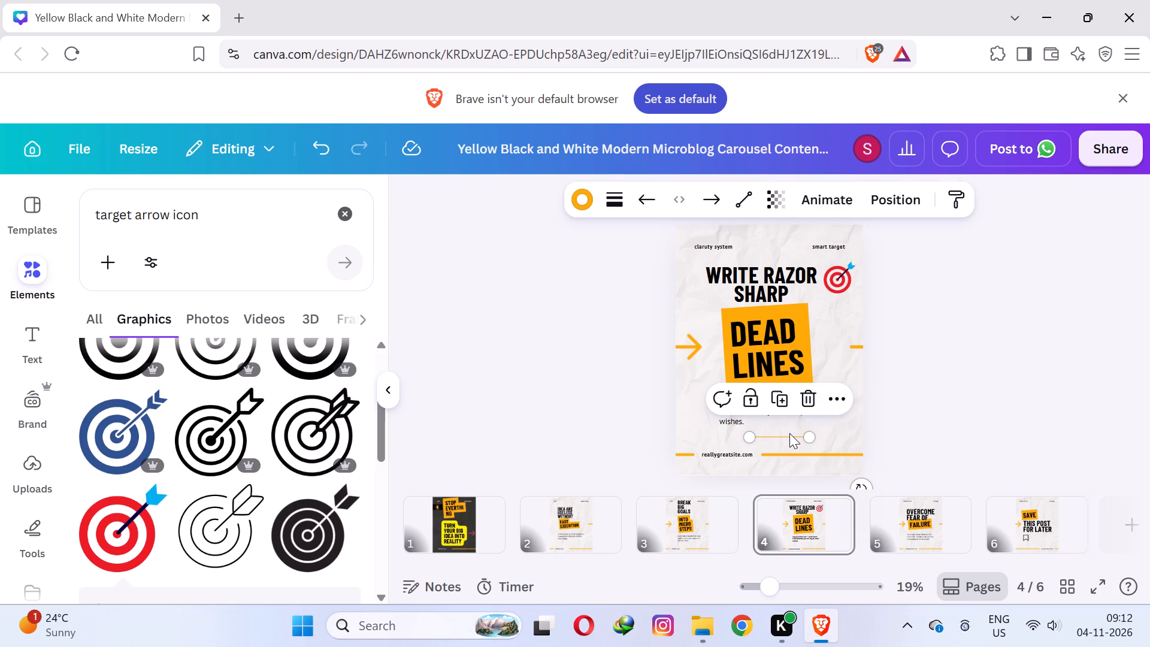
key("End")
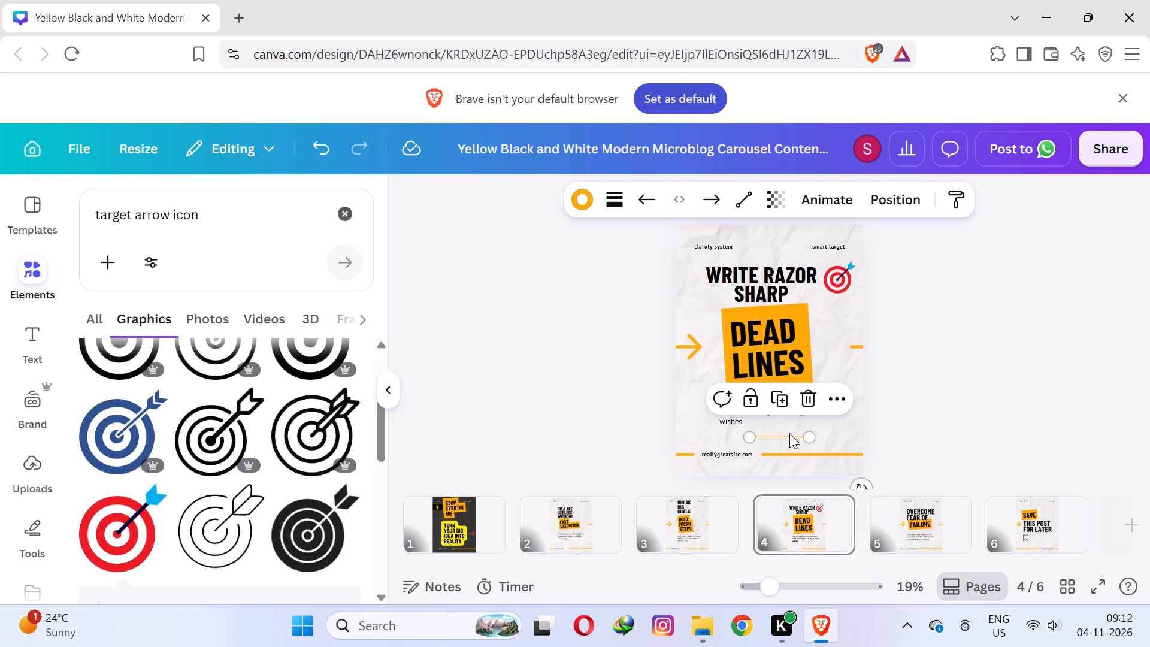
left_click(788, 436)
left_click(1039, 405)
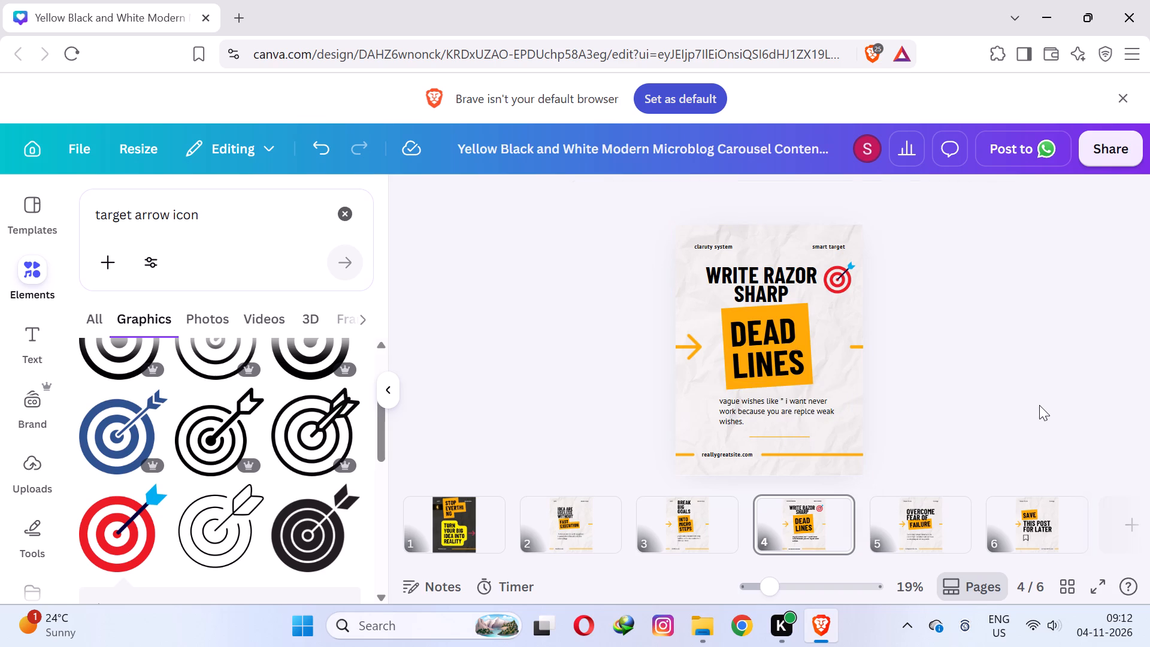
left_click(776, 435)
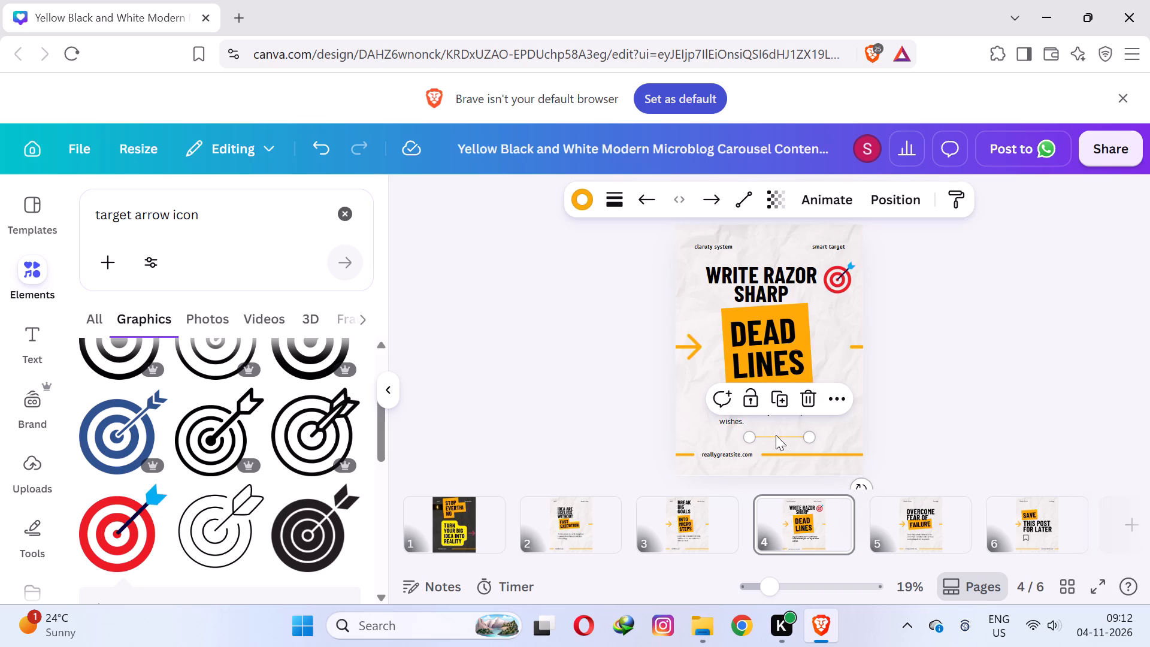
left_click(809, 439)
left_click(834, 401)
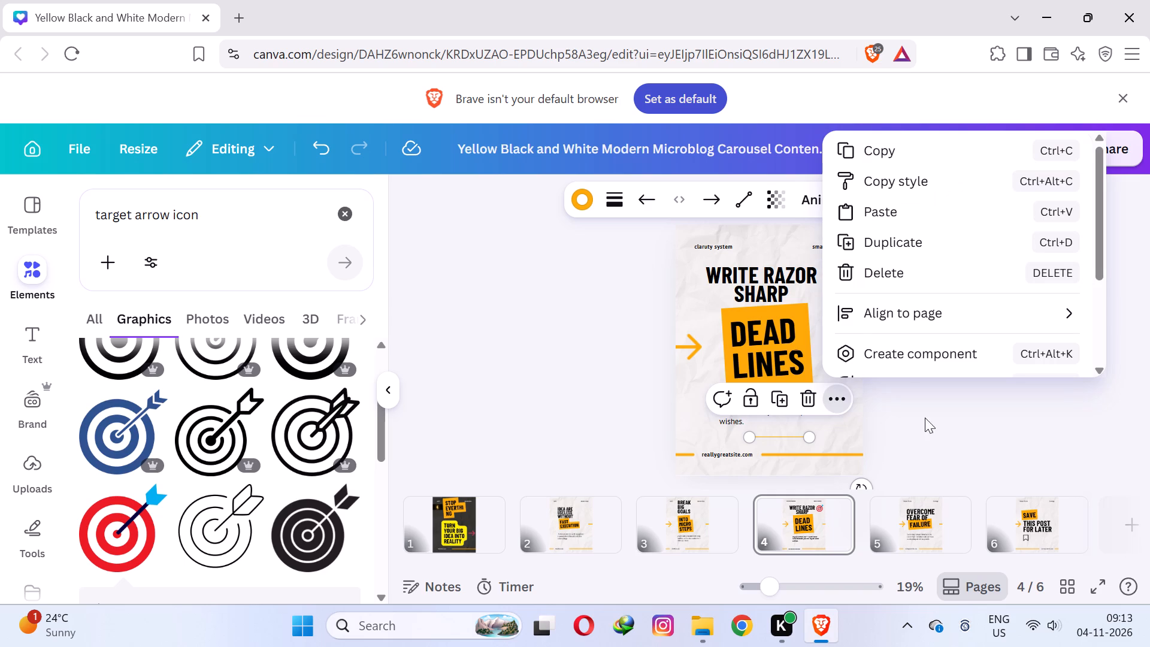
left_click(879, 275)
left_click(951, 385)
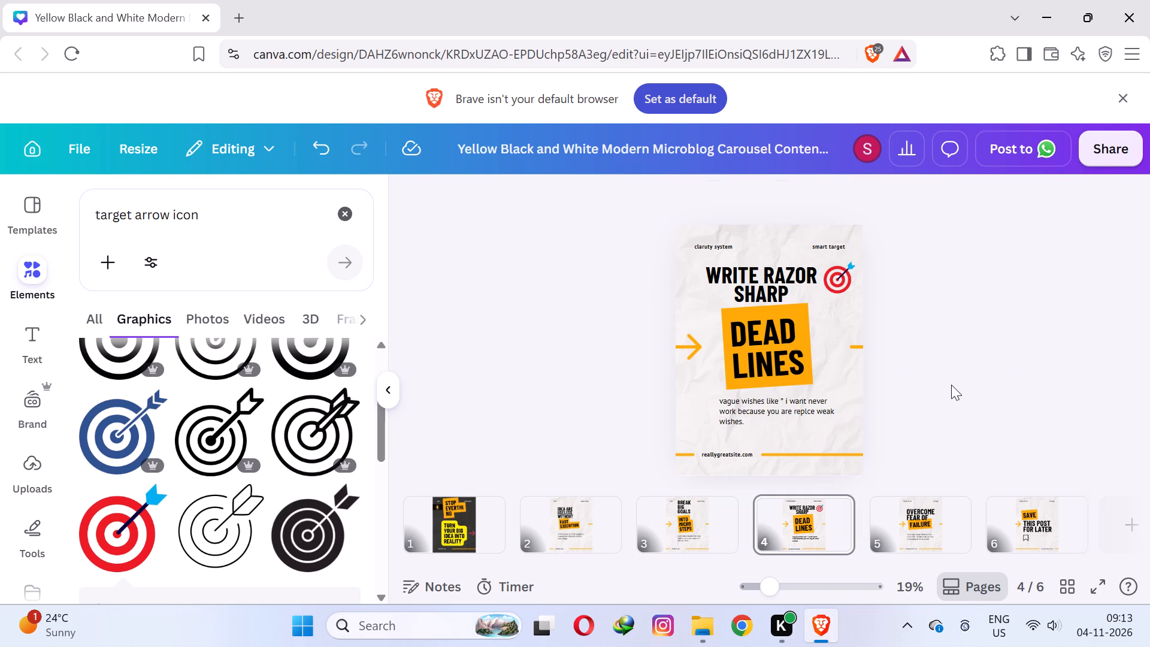
Go to page 5 of the carousel.
left_click(895, 512)
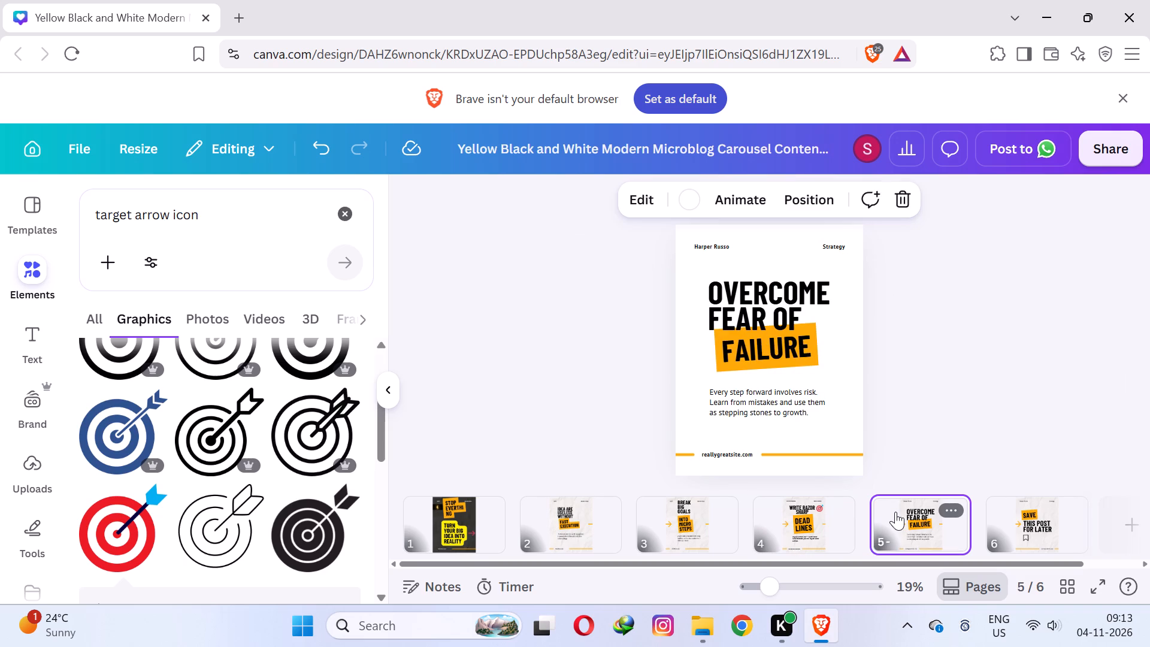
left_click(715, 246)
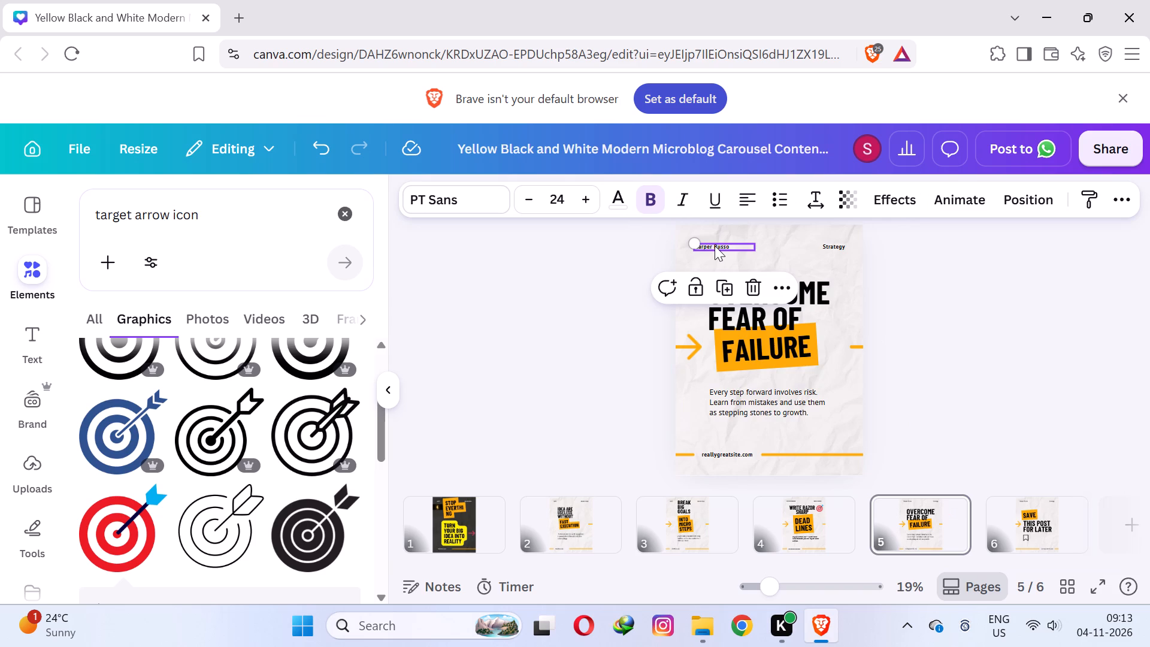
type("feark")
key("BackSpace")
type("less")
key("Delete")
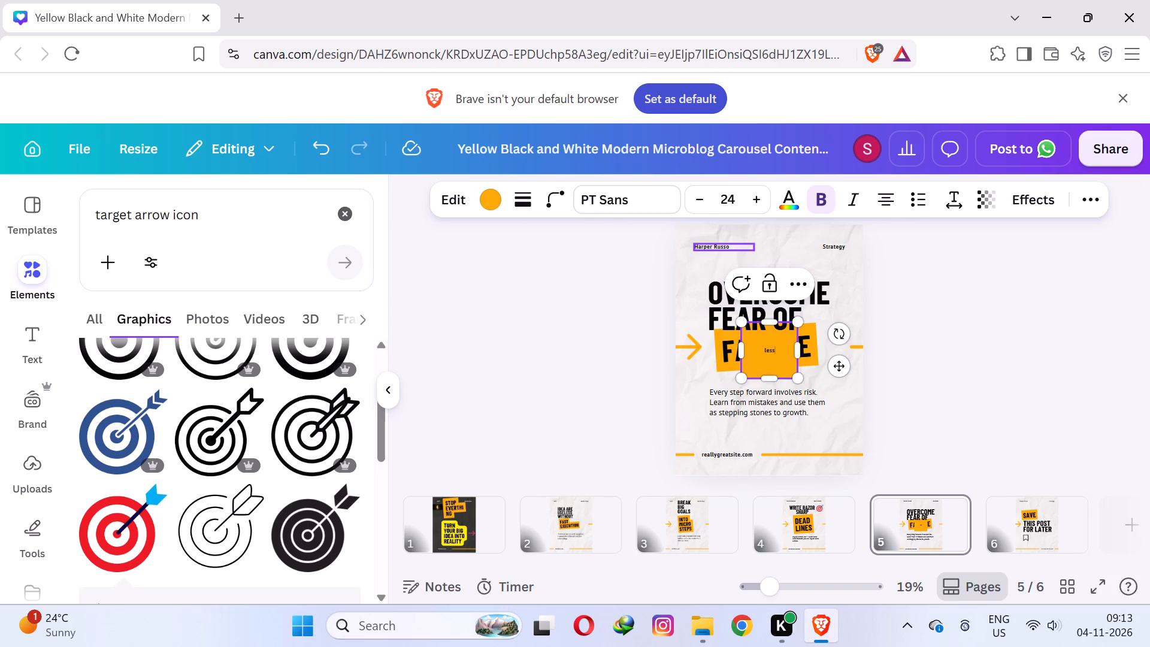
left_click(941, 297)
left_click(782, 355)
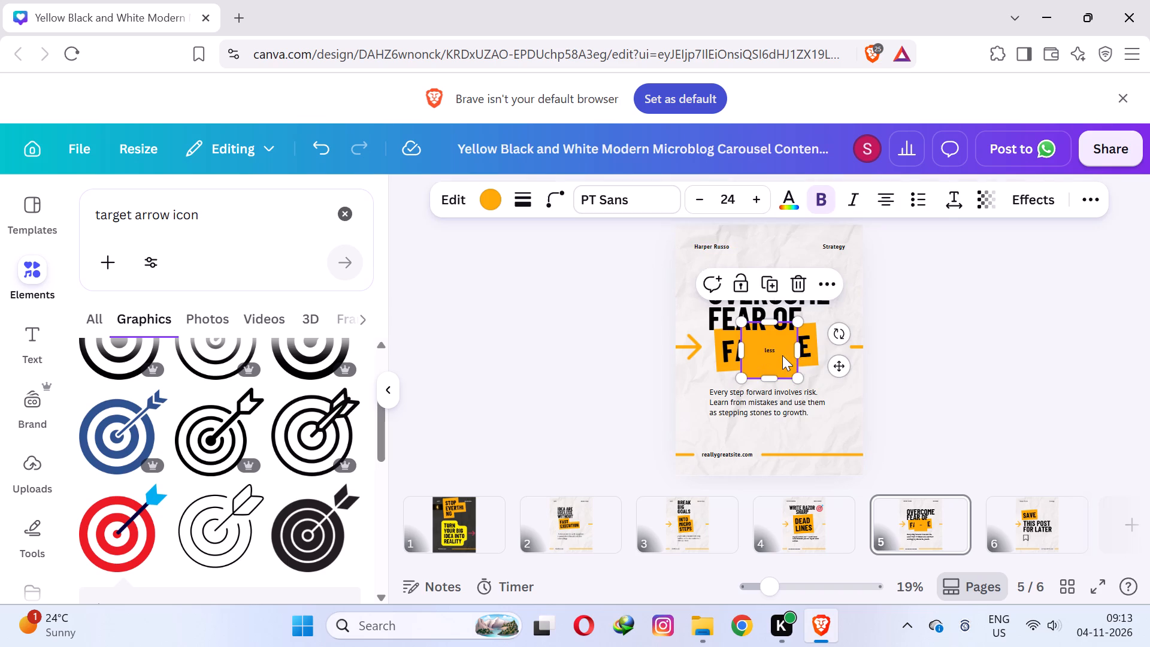
Replace the placeholder name in the page 5 header with "fearless".
double_click(712, 243)
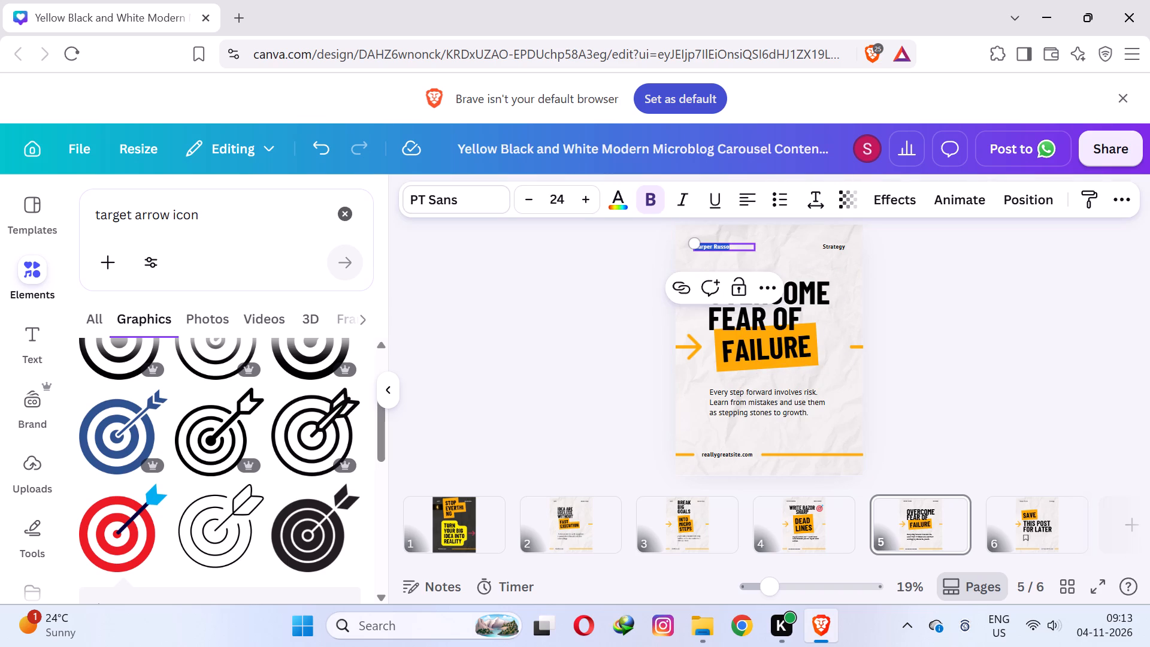
type("fearless")
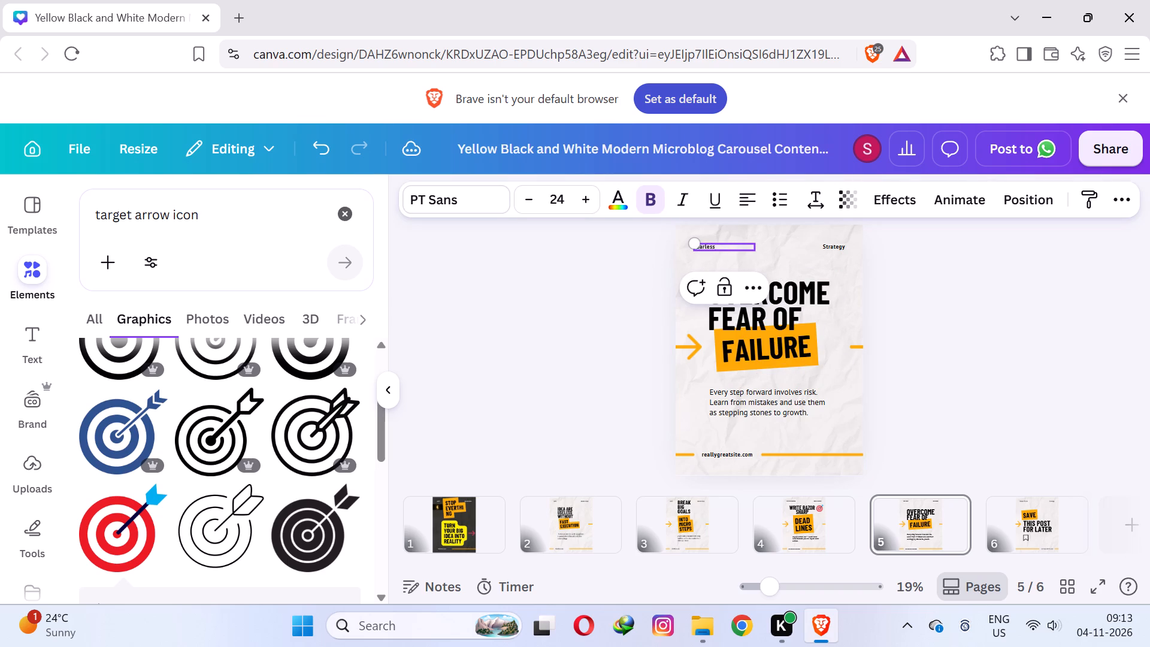
left_click(1040, 301)
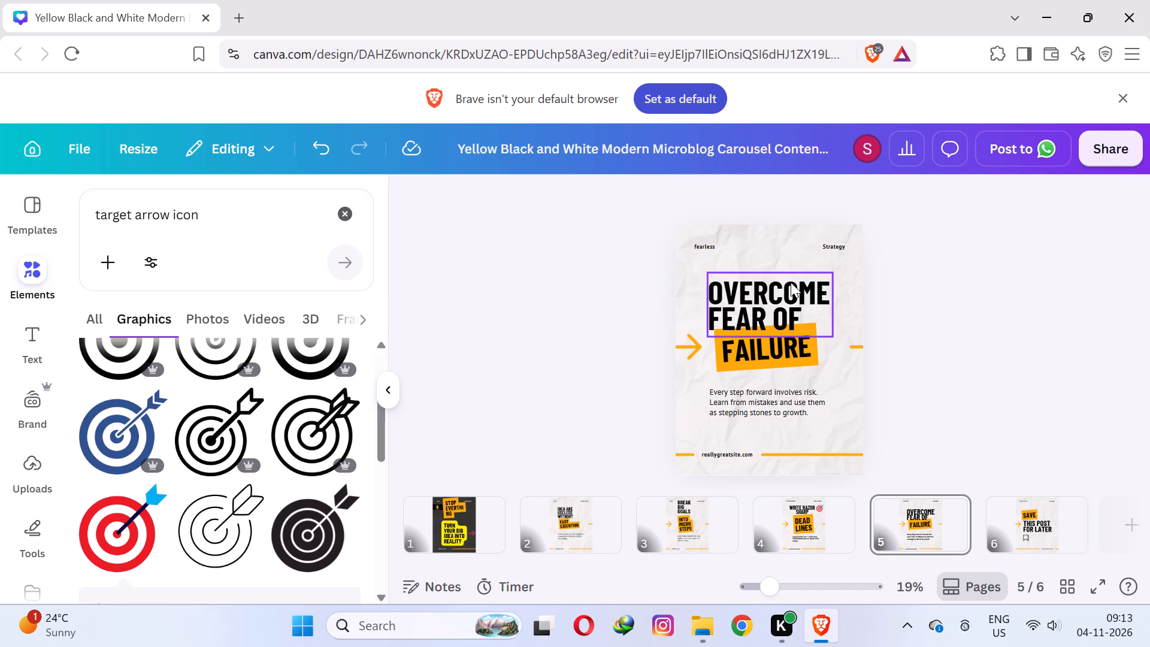
Replace the "Strategy" header text on page 5 with "data".
double_click(818, 246)
type("data")
left_click(913, 259)
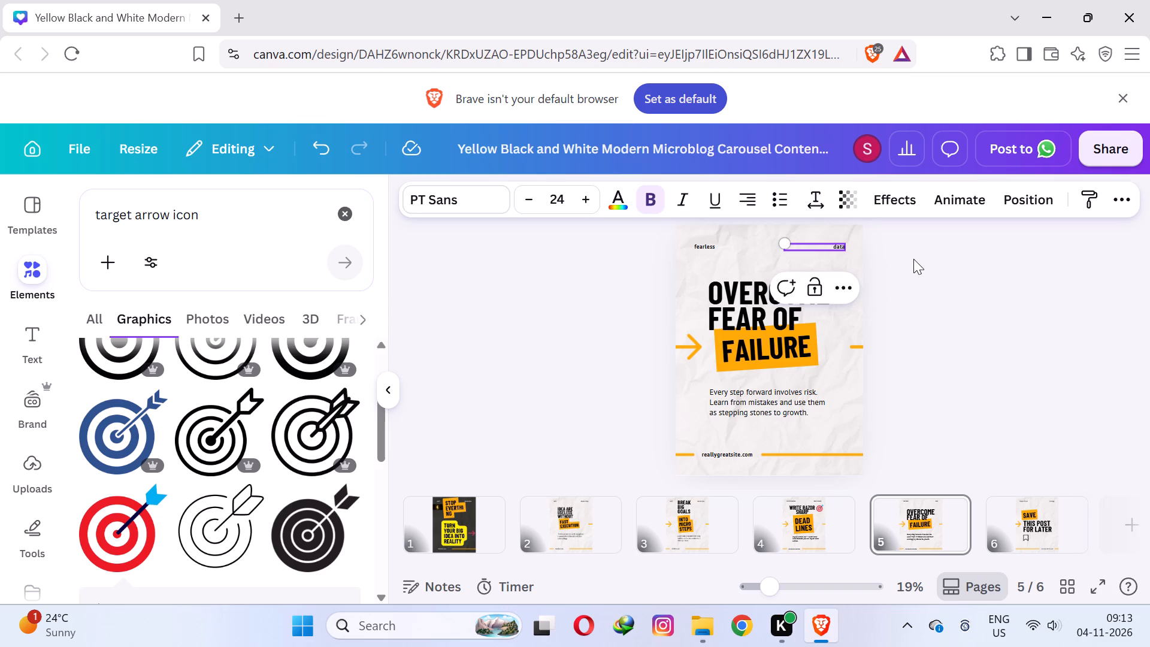